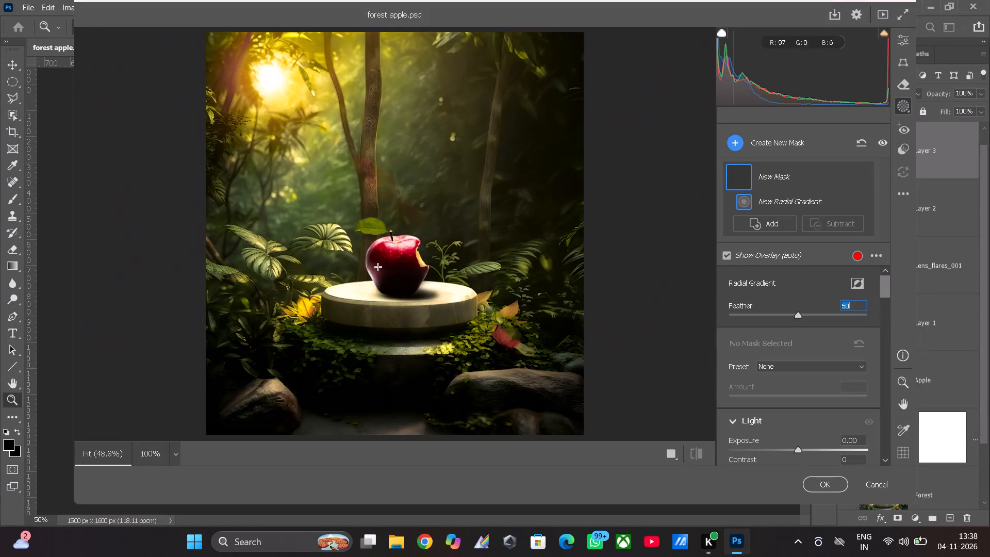
Place a radial gradient mask on the apple, then resize and reposition its ellipse to closely surround the fruit.
left_click(394, 256)
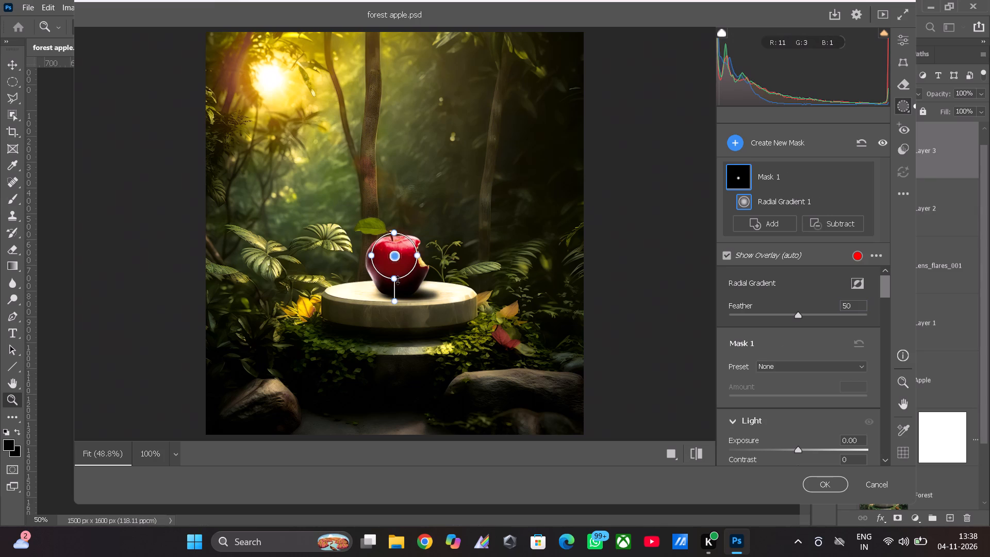
left_click_drag(393, 277, 403, 283)
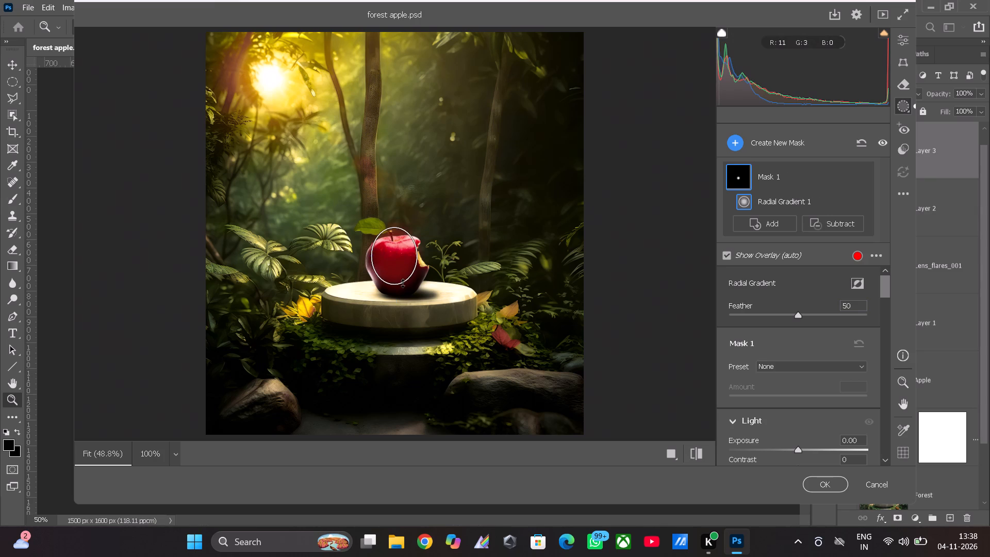
left_click_drag(403, 283, 414, 298)
left_click_drag(420, 254, 427, 257)
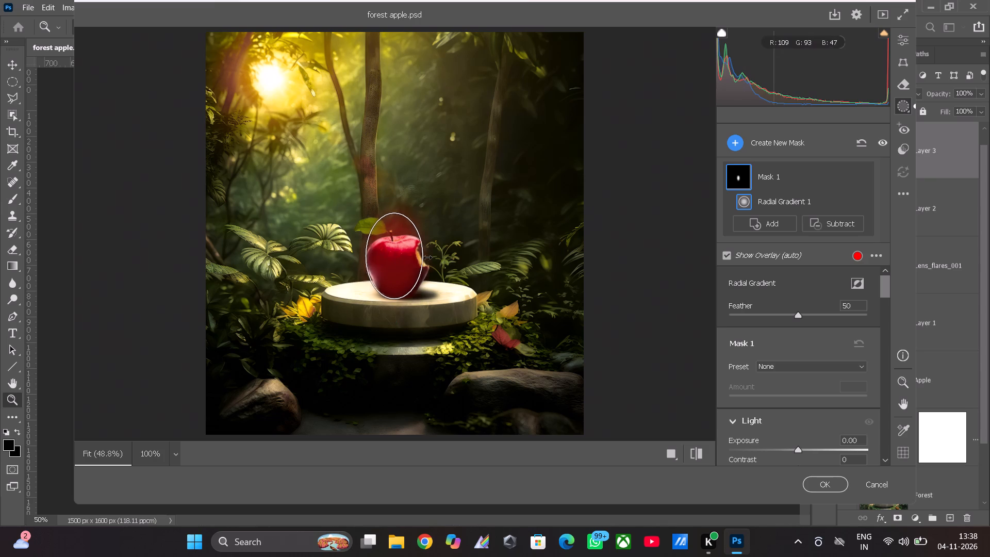
left_click_drag(427, 257, 431, 259)
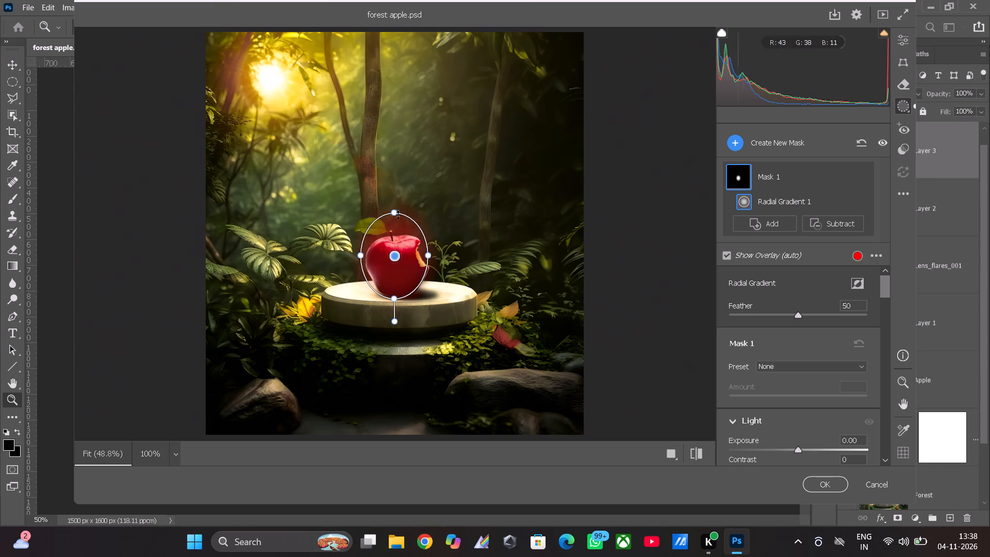
left_click_drag(392, 212, 400, 217)
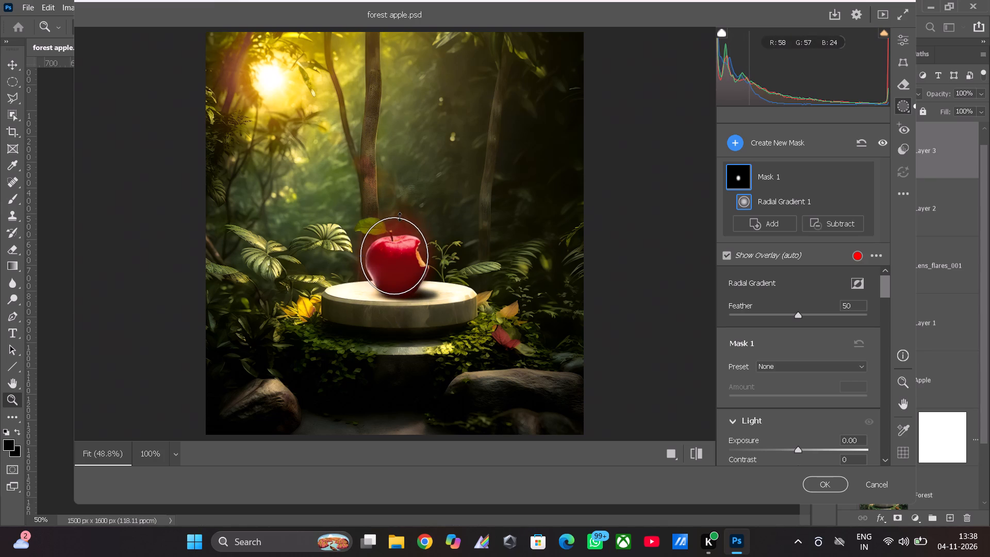
left_click_drag(400, 217, 400, 218)
left_click_drag(394, 256, 402, 260)
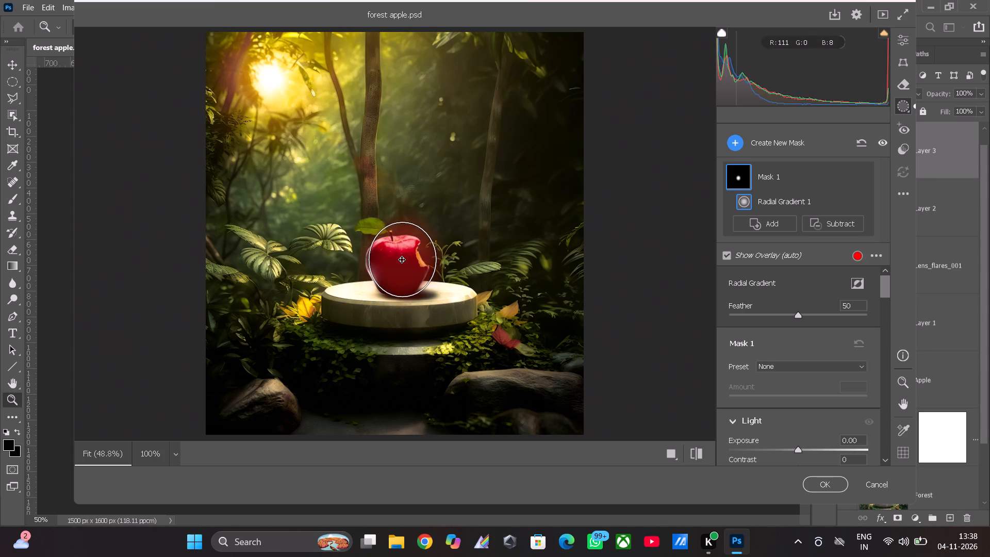
left_click_drag(402, 260, 396, 265)
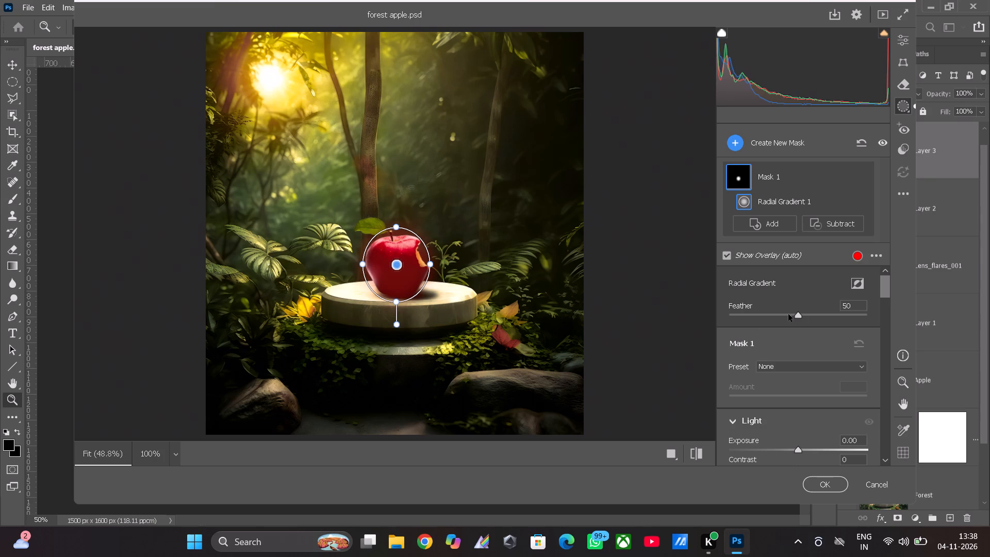
Brighten the apple mask by setting its Exposure to +0.80 and Shadows to +51.
scroll(747, 434, "down", 1)
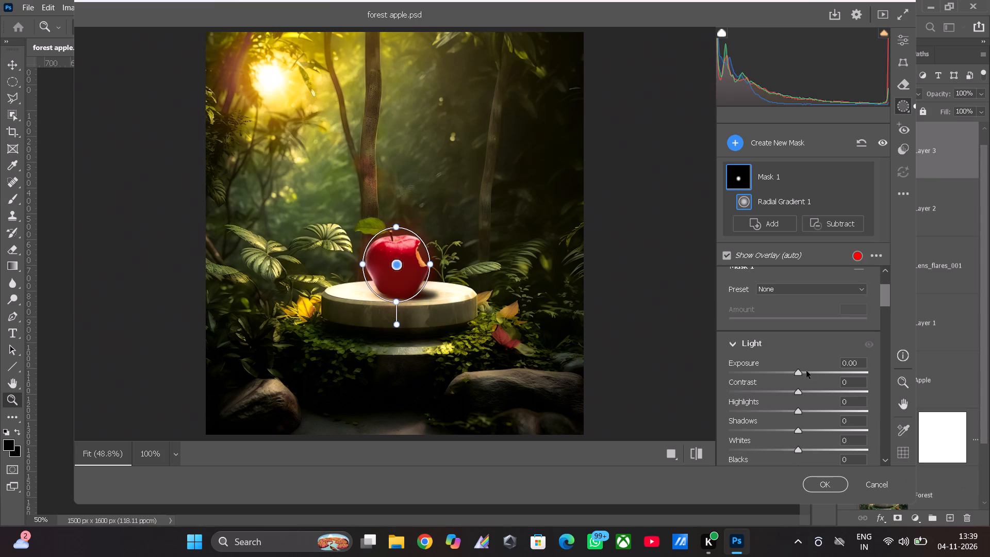
left_click_drag(799, 372, 826, 376)
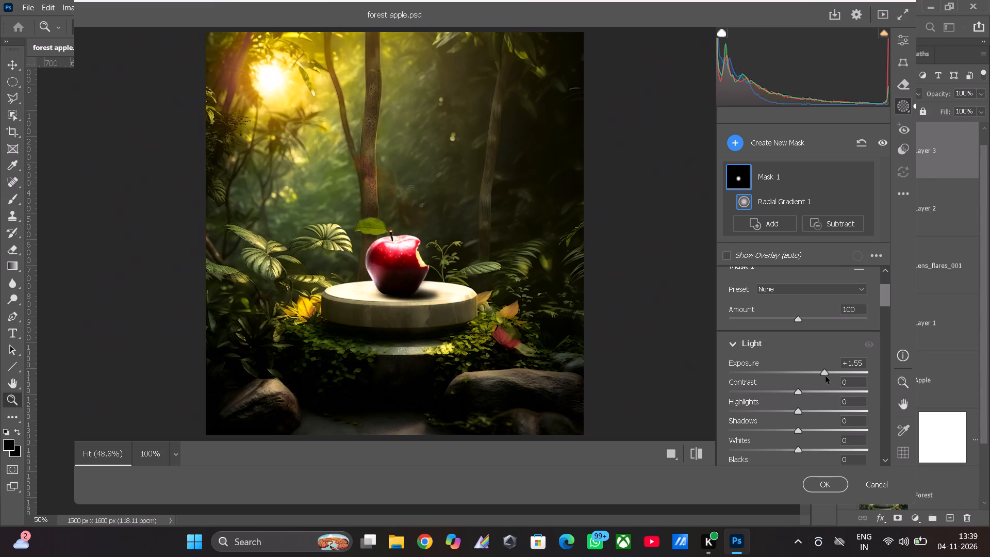
left_click_drag(826, 376, 813, 373)
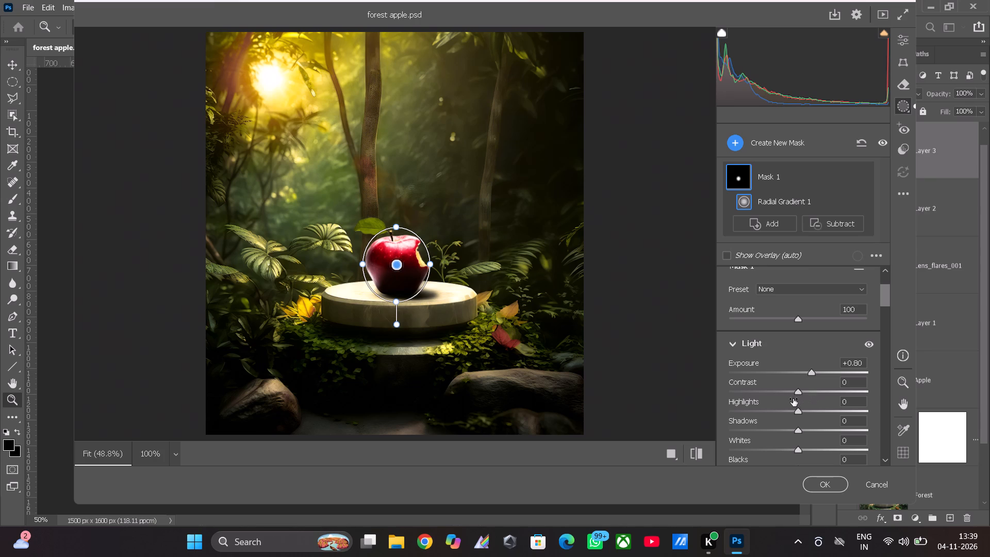
scroll(798, 398, "down", 1)
left_click_drag(798, 354, 805, 354)
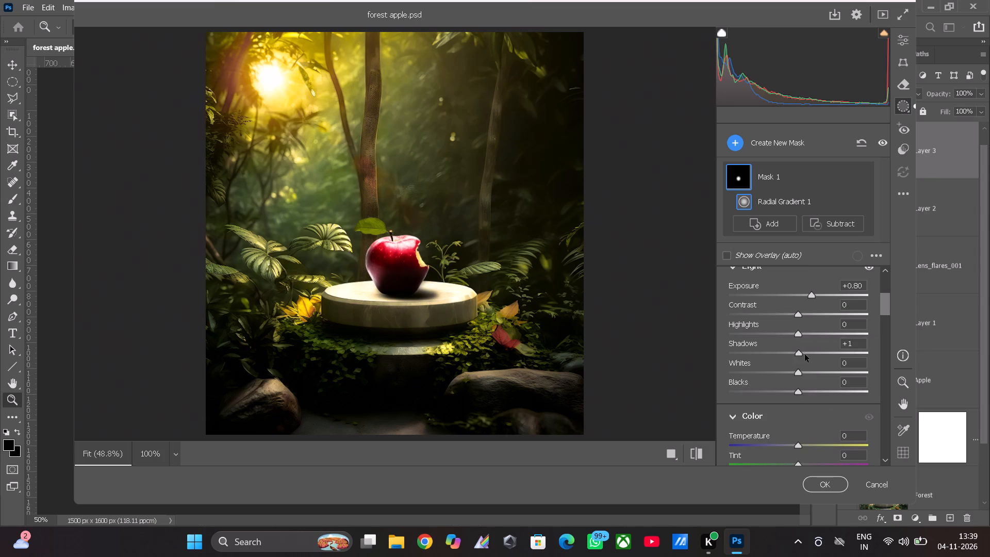
left_click_drag(805, 354, 818, 362)
left_click_drag(818, 362, 833, 362)
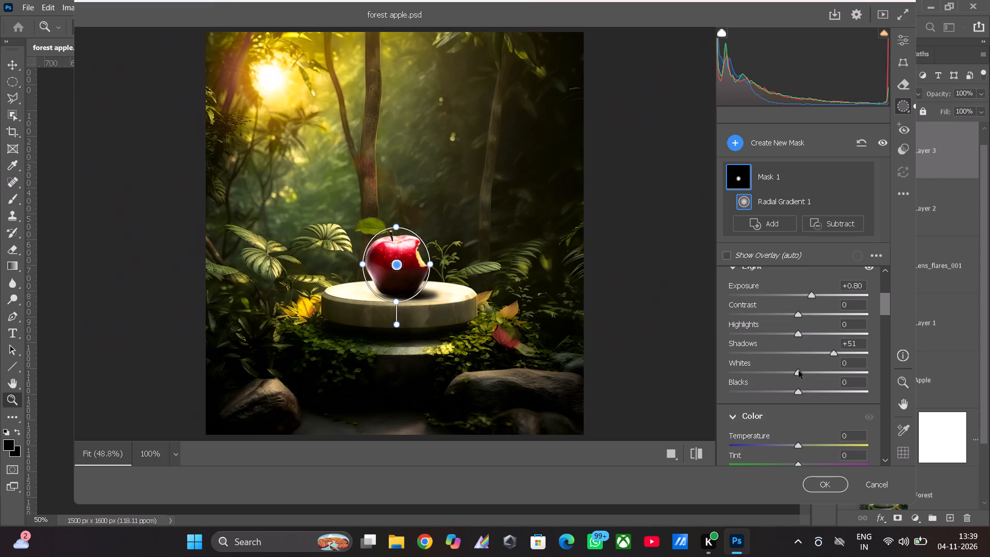
Fine-tune the apple mask's tones with Whites at -1, Blacks at +8 and Highlights at -56.
left_click_drag(799, 371, 818, 383)
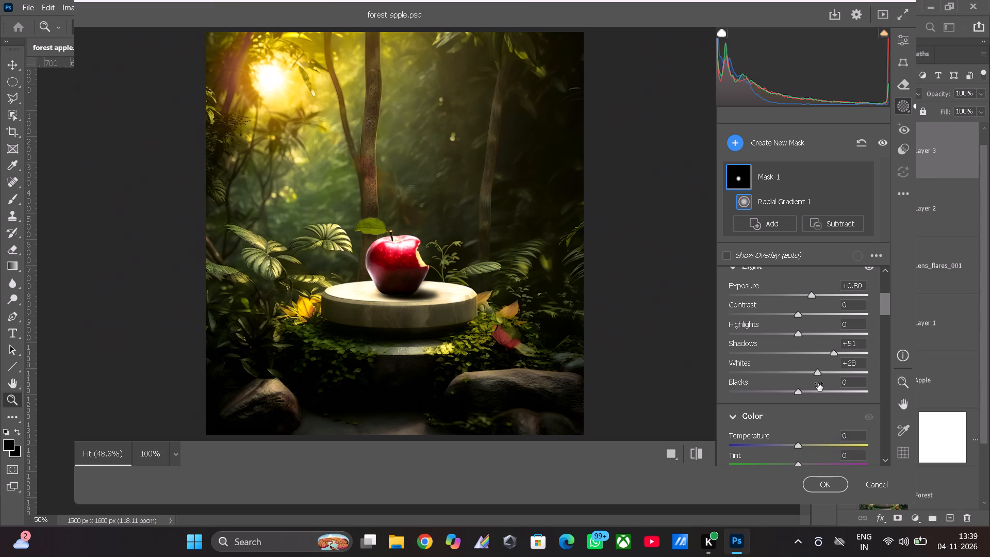
left_click_drag(818, 383, 798, 383)
left_click_drag(799, 395, 817, 394)
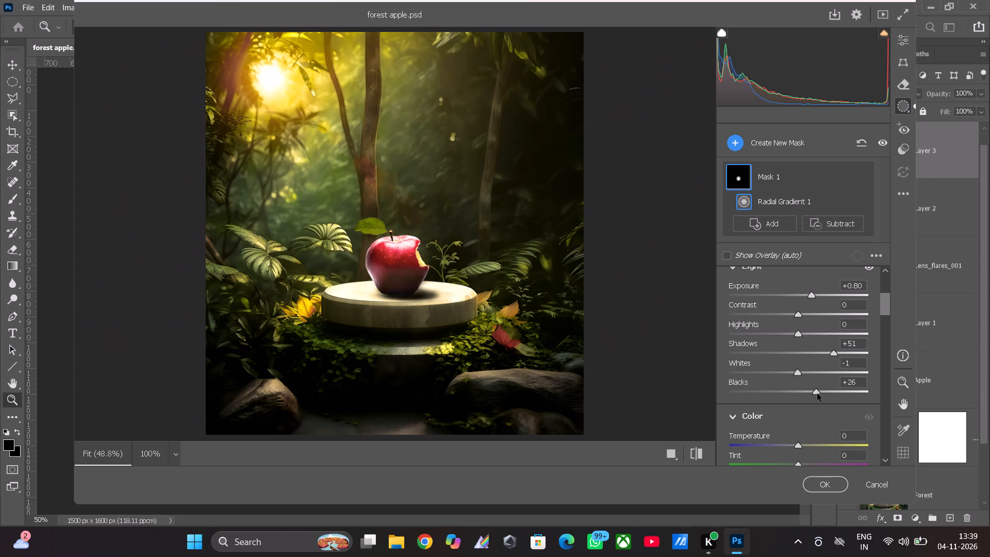
left_click_drag(817, 394, 830, 397)
left_click_drag(830, 397, 805, 392)
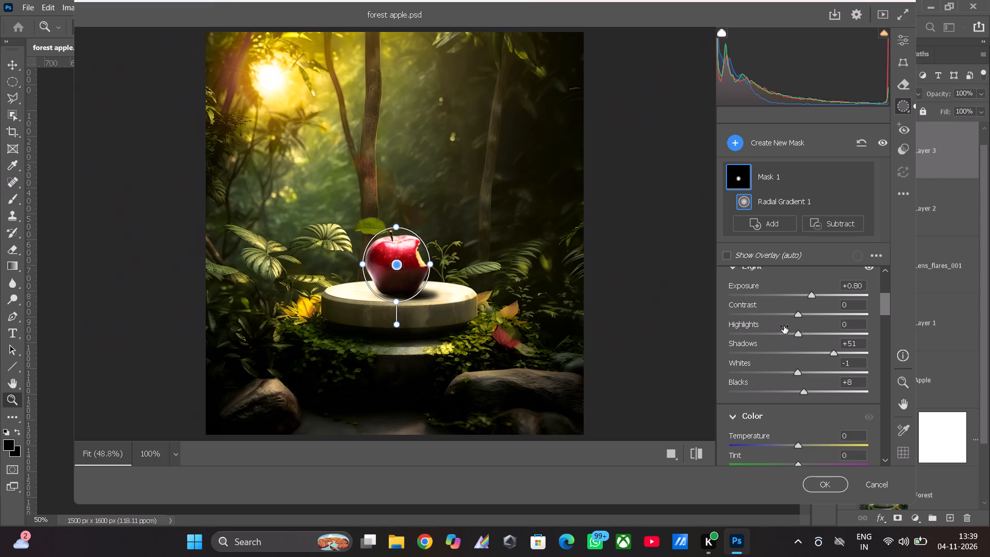
left_click_drag(798, 332, 756, 339)
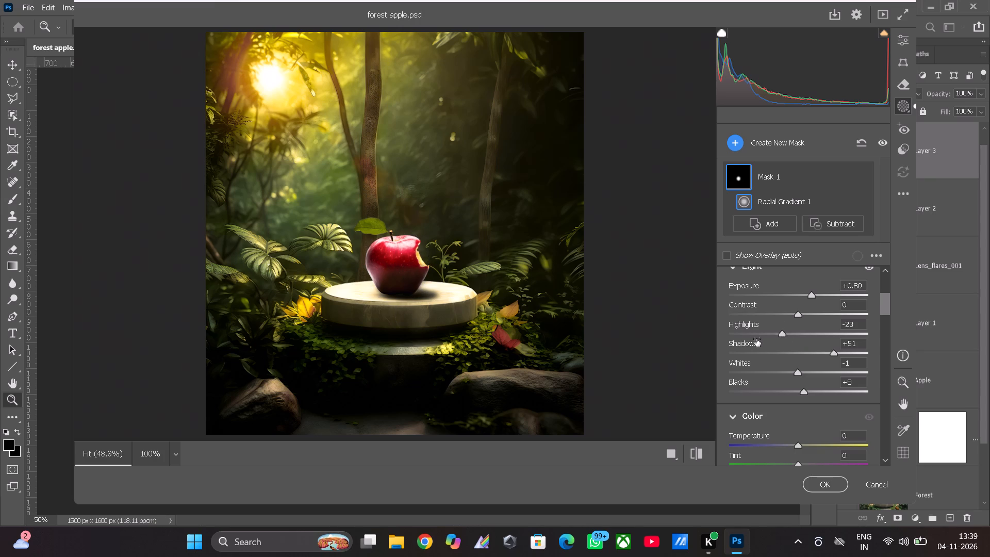
left_click_drag(756, 339, 759, 343)
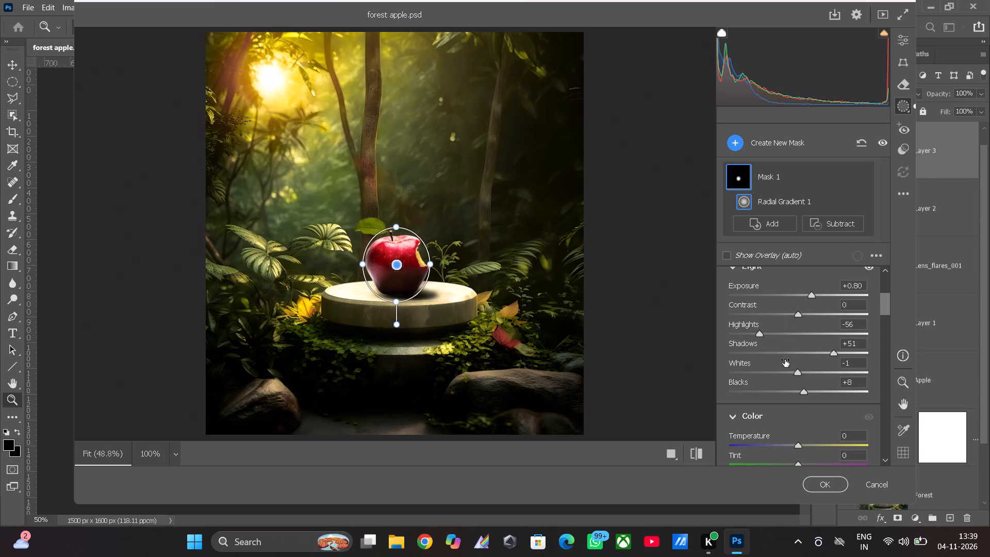
Adjust the apple mask's colour by setting Temperature to +11 and Tint to -16.
scroll(793, 374, "down", 1)
left_click_drag(796, 366, 822, 378)
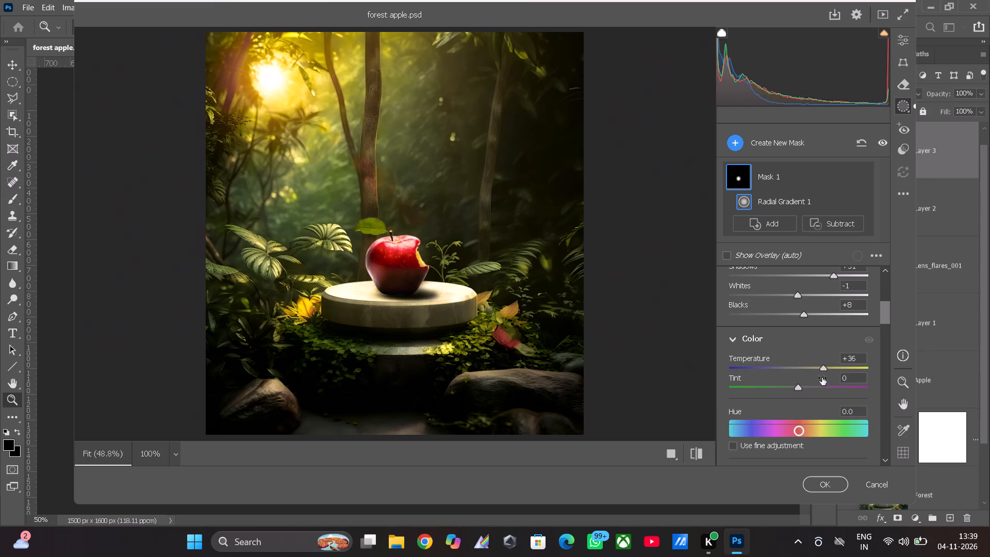
left_click_drag(822, 378, 803, 375)
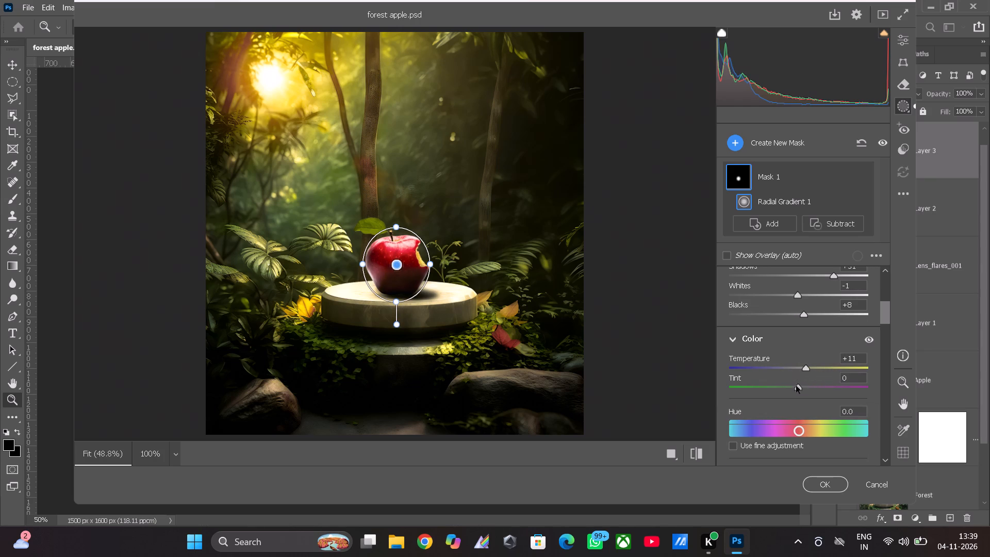
left_click_drag(798, 387, 787, 392)
Toggle the mask adjustments off and on to compare the apple before and after.
scroll(810, 386, "up", 2)
scroll(780, 317, "up", 2)
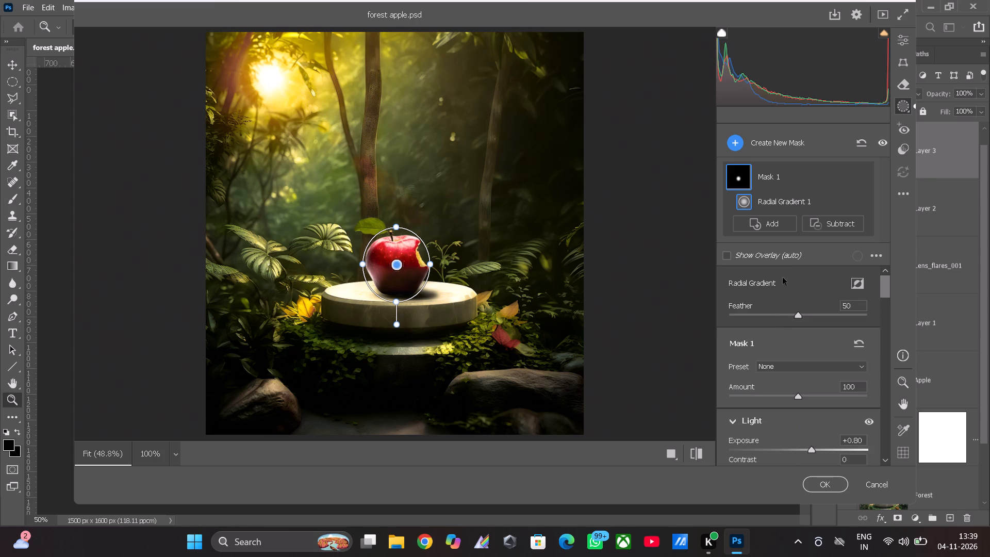
left_click_drag(777, 174, 772, 175)
left_click(882, 142)
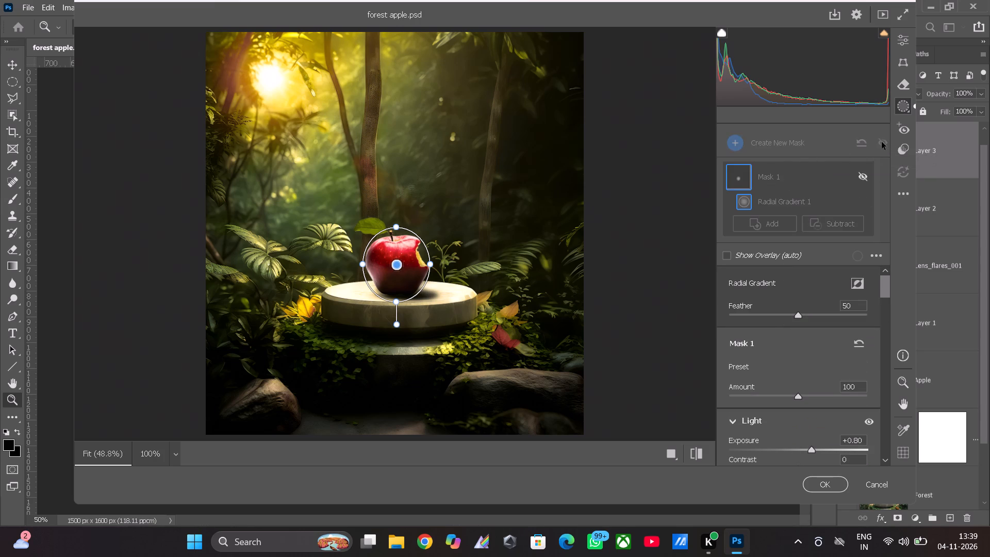
left_click(882, 142)
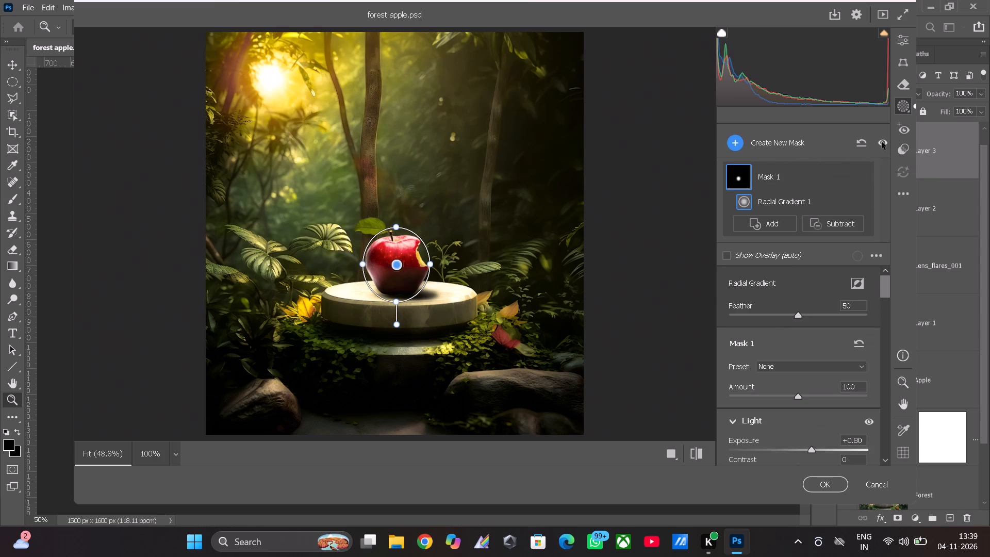
left_click(882, 142)
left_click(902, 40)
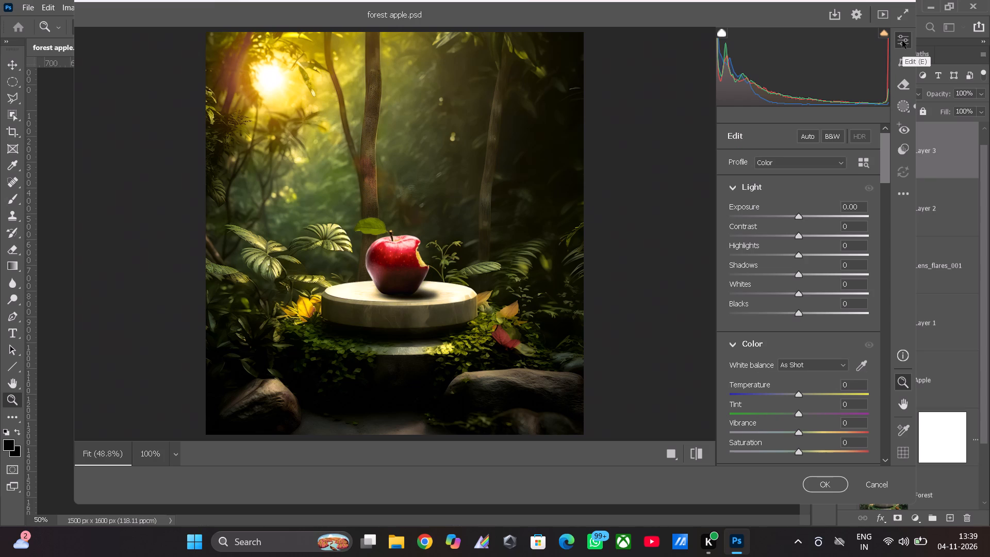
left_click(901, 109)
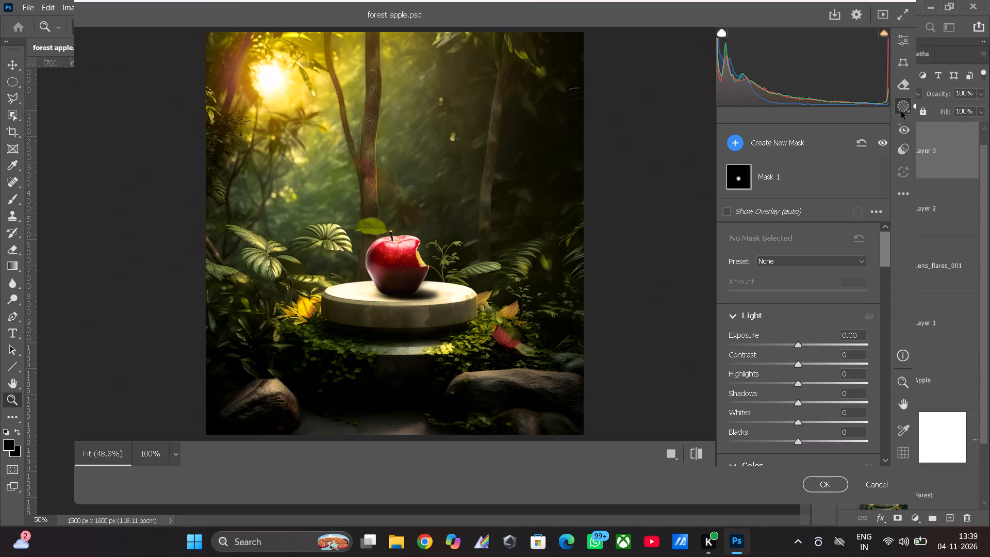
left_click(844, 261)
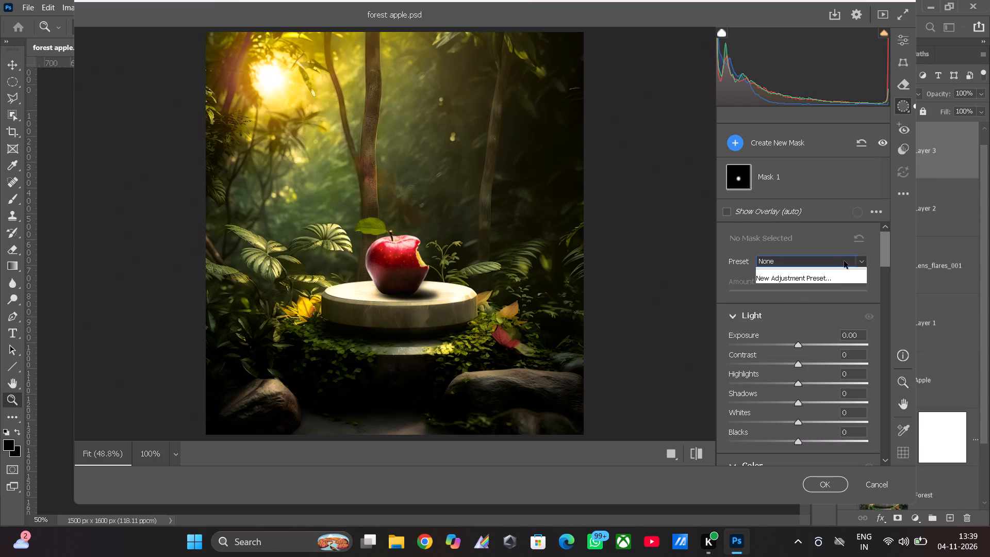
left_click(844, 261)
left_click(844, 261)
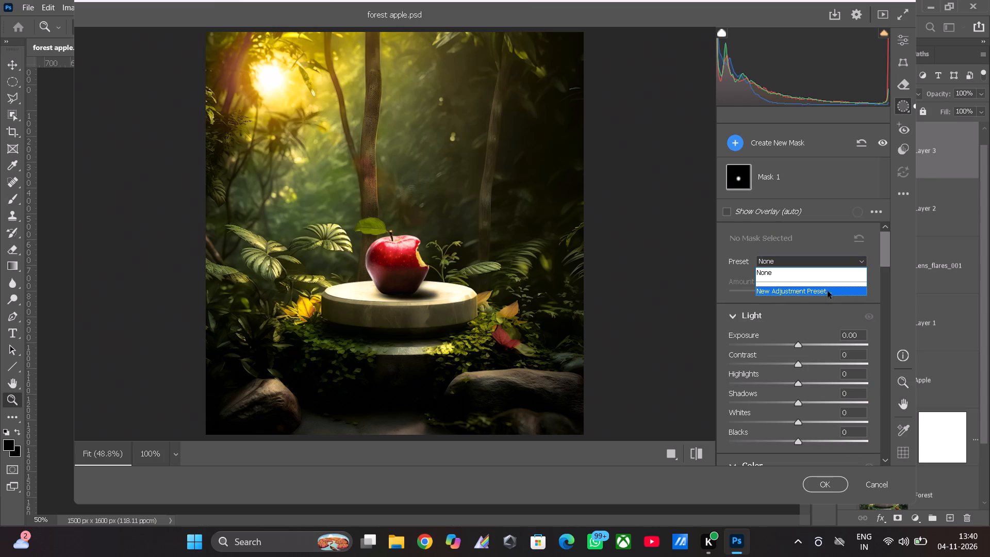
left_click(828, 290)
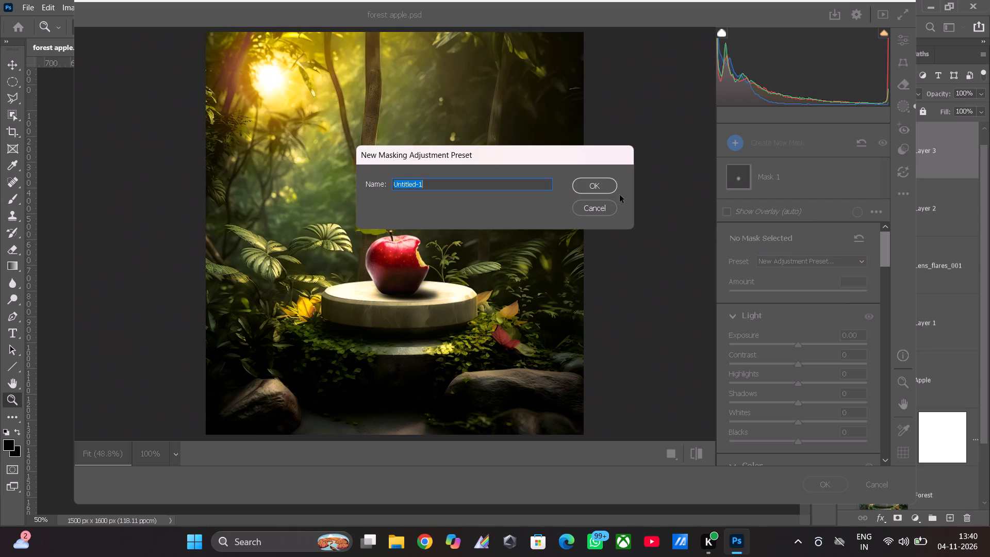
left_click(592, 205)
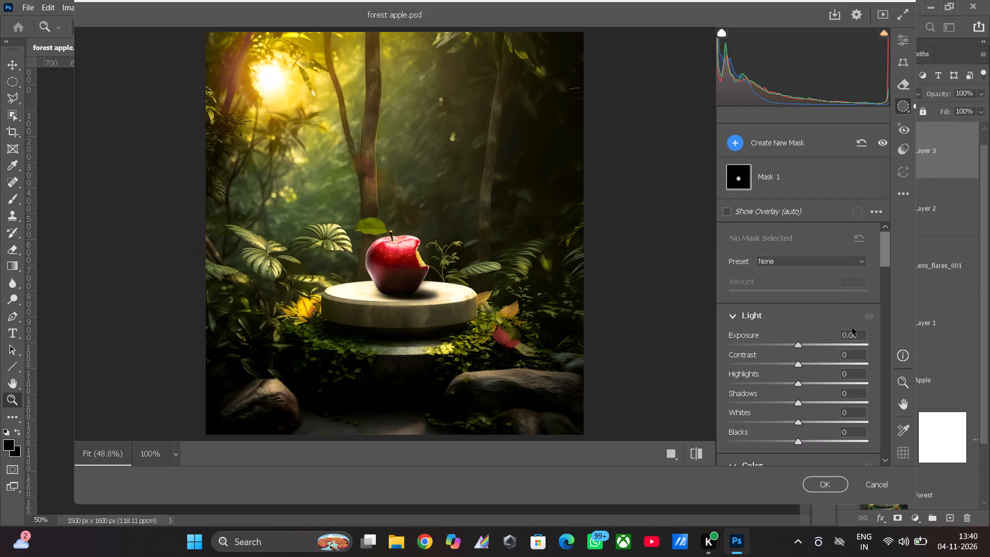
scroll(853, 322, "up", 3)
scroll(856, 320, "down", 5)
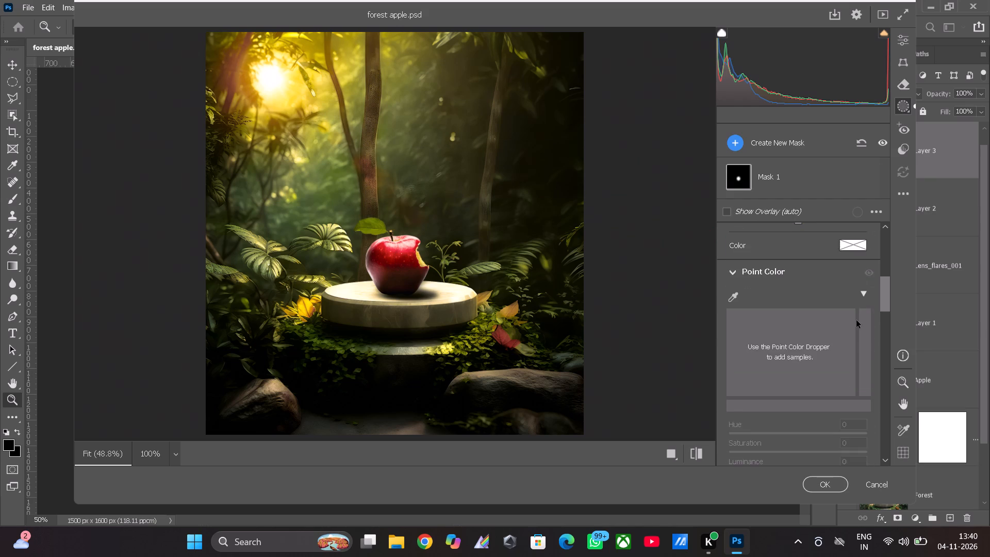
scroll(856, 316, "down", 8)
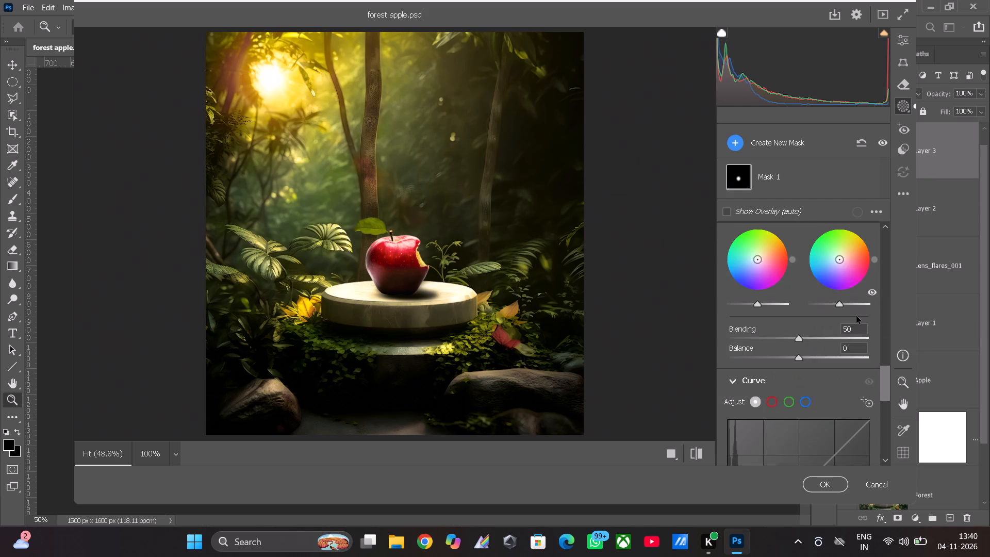
Shape the point curve with a lowered shadow point and a midtone point at Input 133, Output 118.
scroll(856, 316, "down", 3)
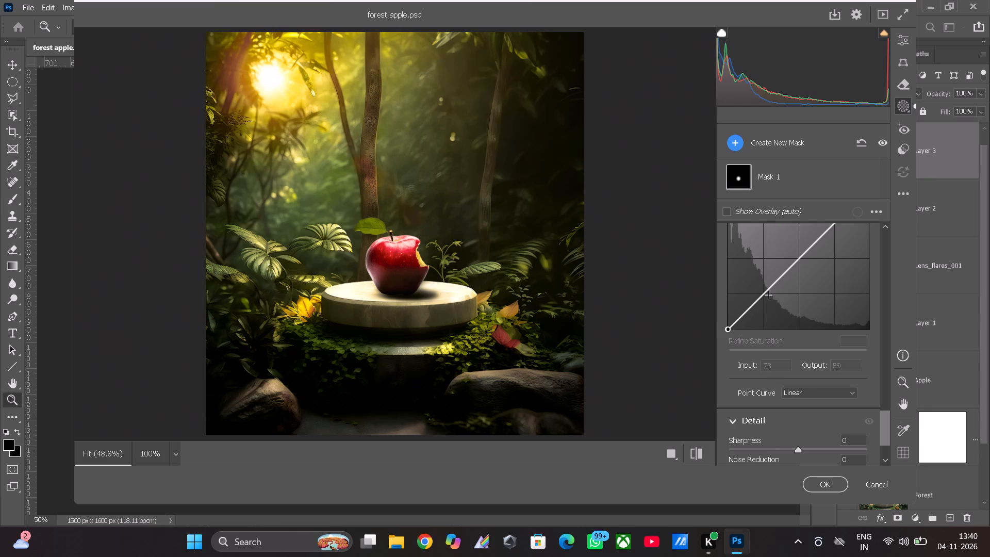
left_click_drag(762, 292, 770, 299)
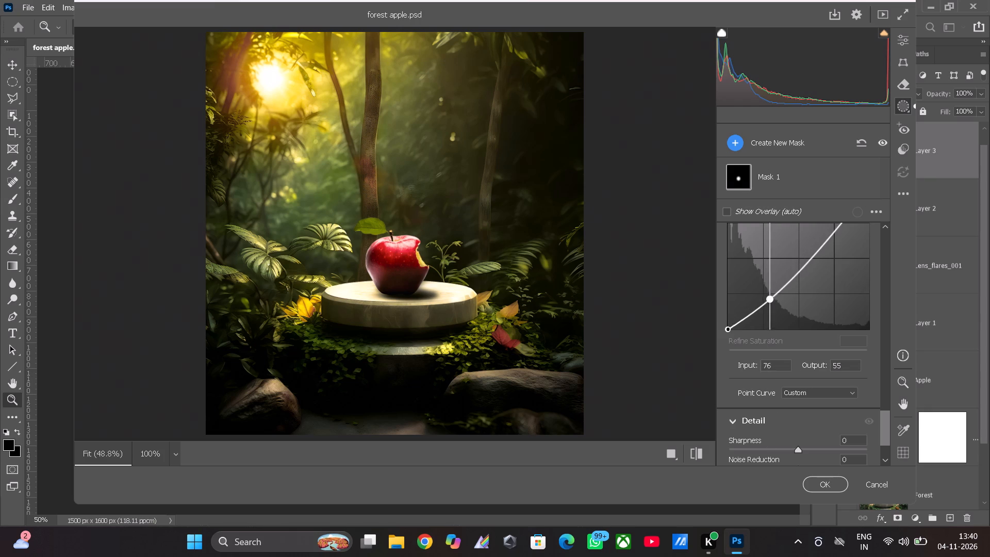
left_click_drag(770, 299, 776, 298)
left_click_drag(803, 270, 804, 269)
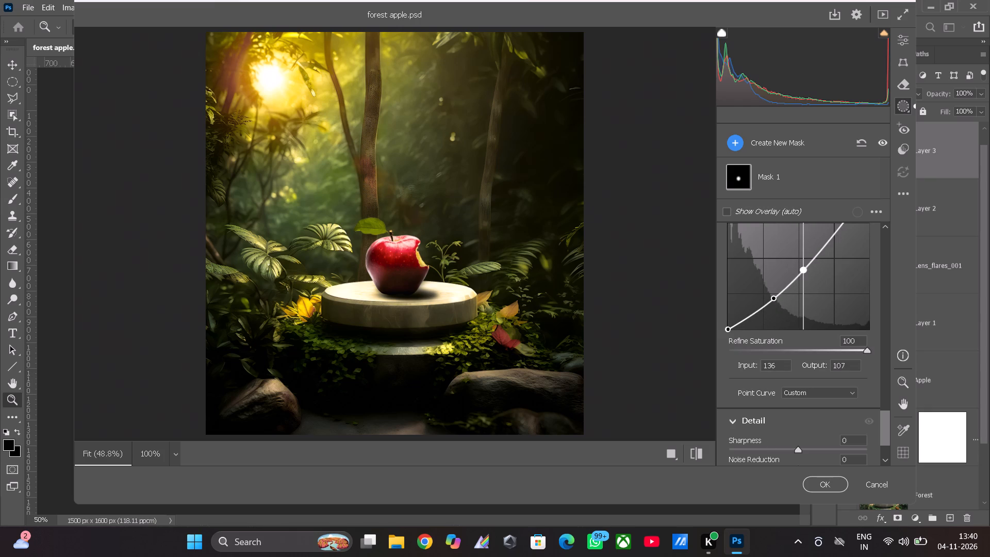
left_click_drag(804, 269, 769, 234)
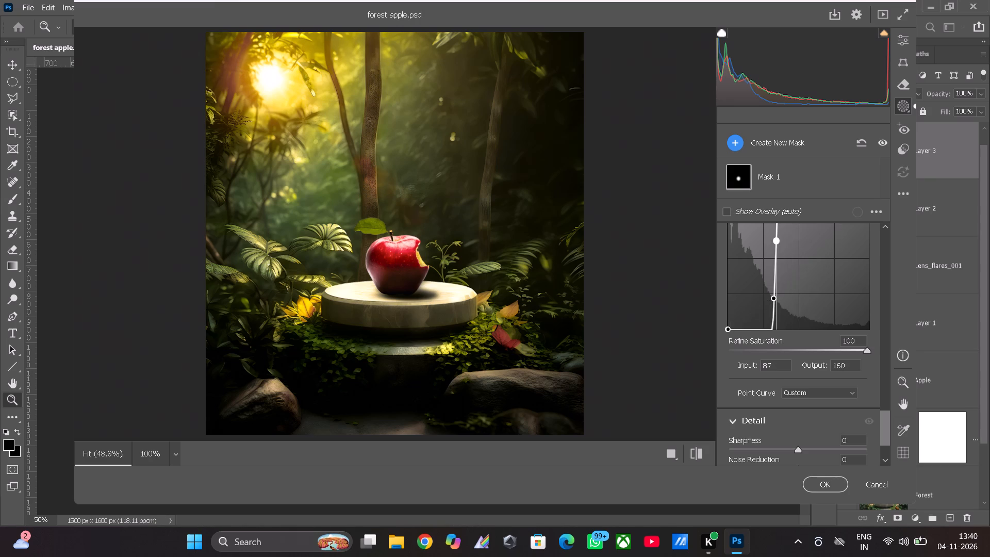
left_click_drag(769, 234, 802, 262)
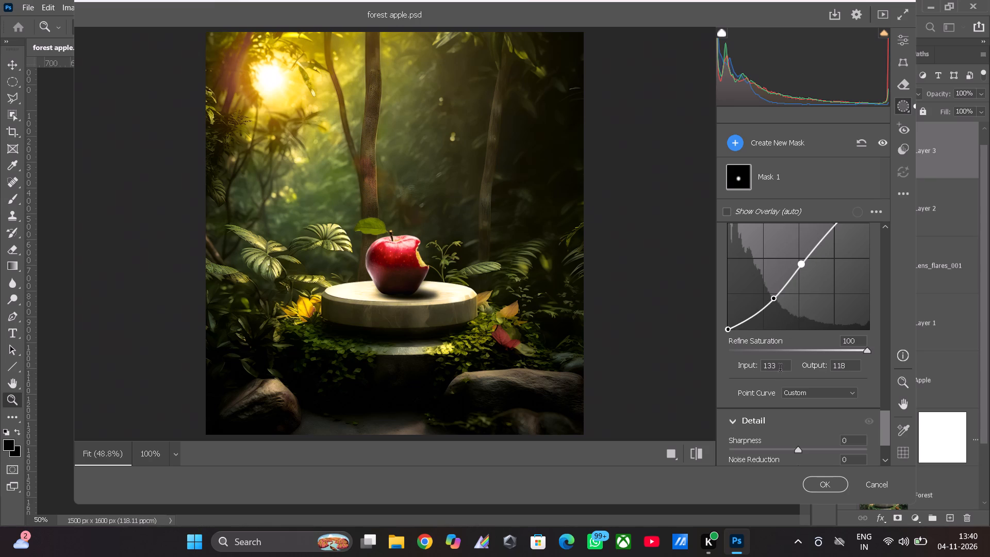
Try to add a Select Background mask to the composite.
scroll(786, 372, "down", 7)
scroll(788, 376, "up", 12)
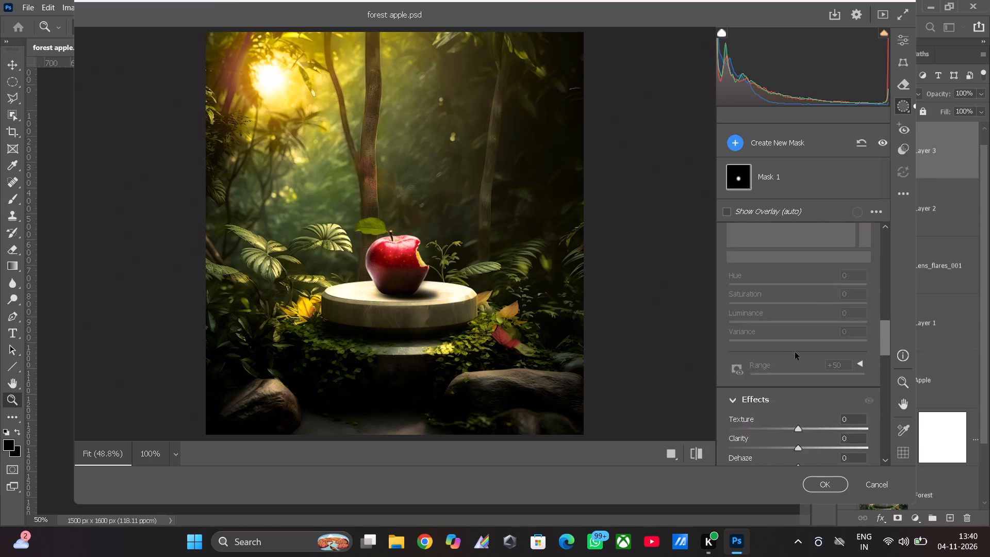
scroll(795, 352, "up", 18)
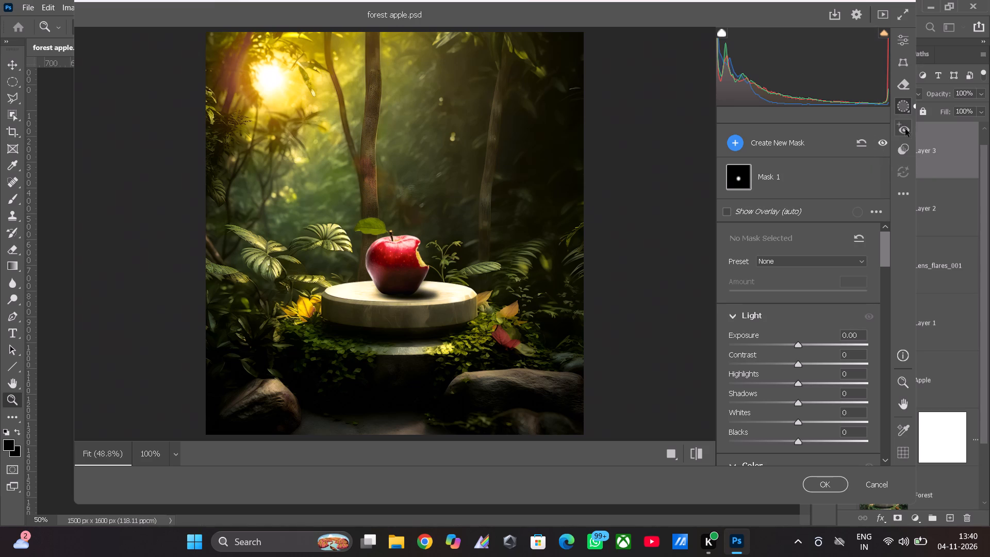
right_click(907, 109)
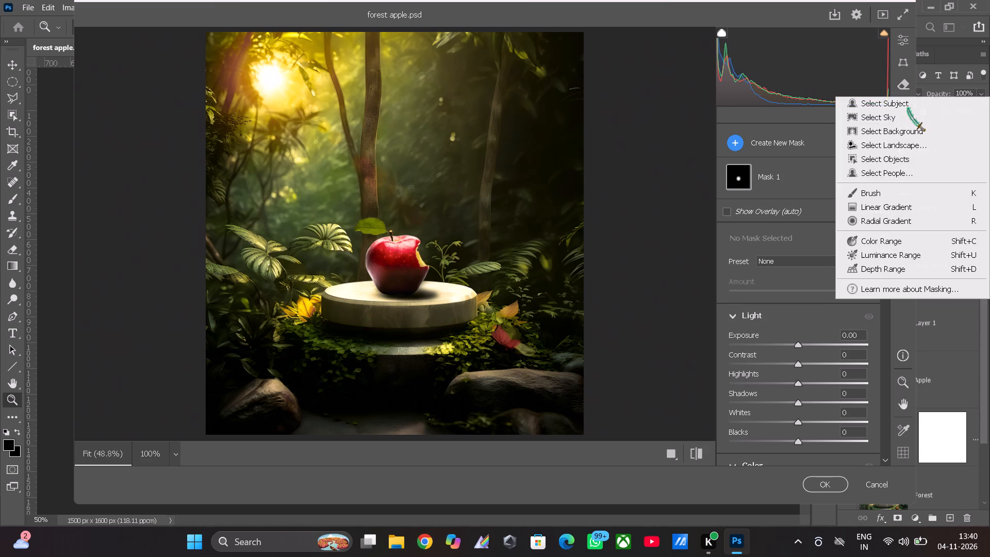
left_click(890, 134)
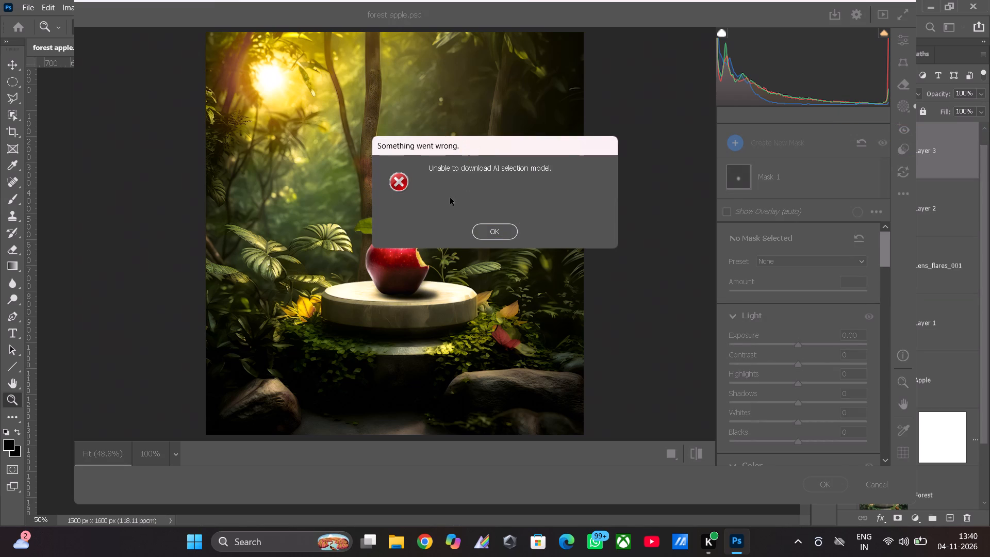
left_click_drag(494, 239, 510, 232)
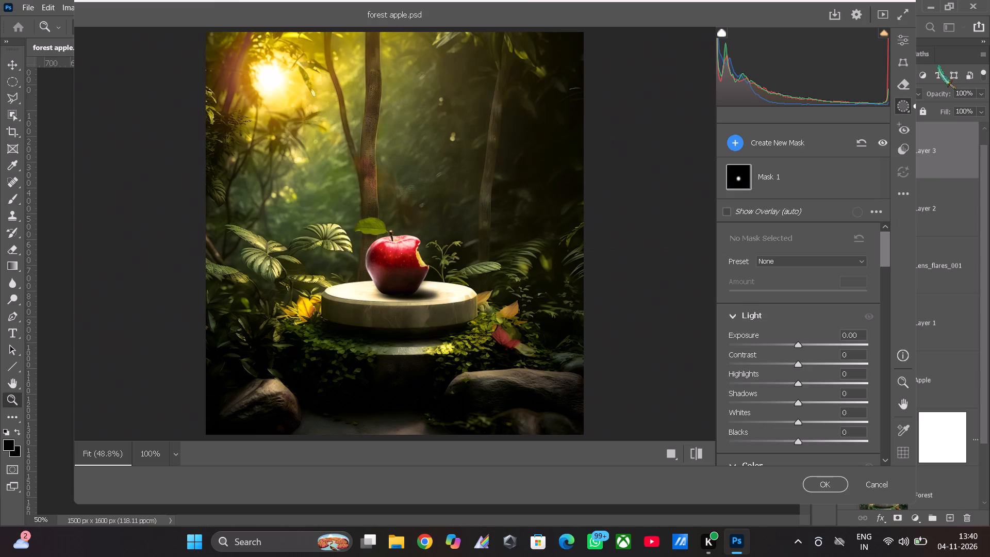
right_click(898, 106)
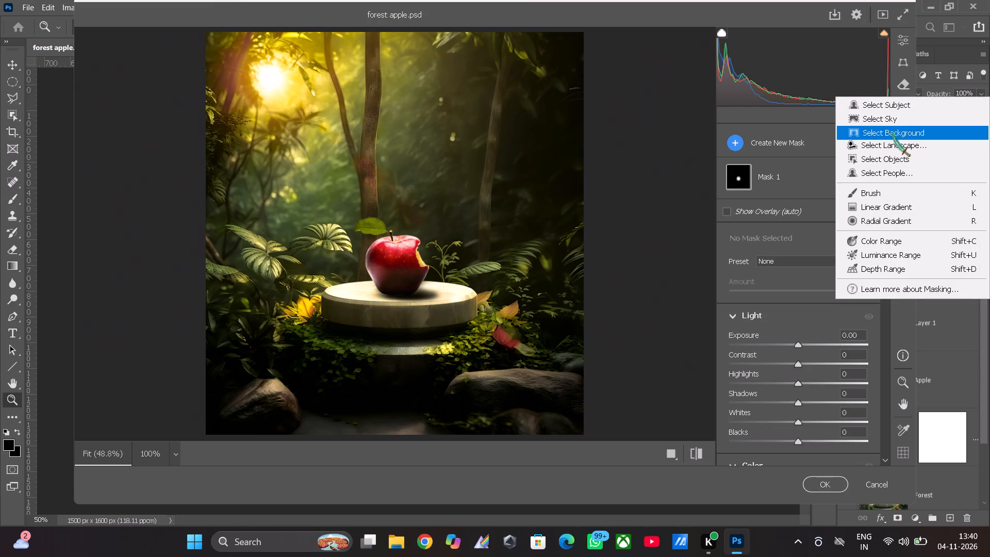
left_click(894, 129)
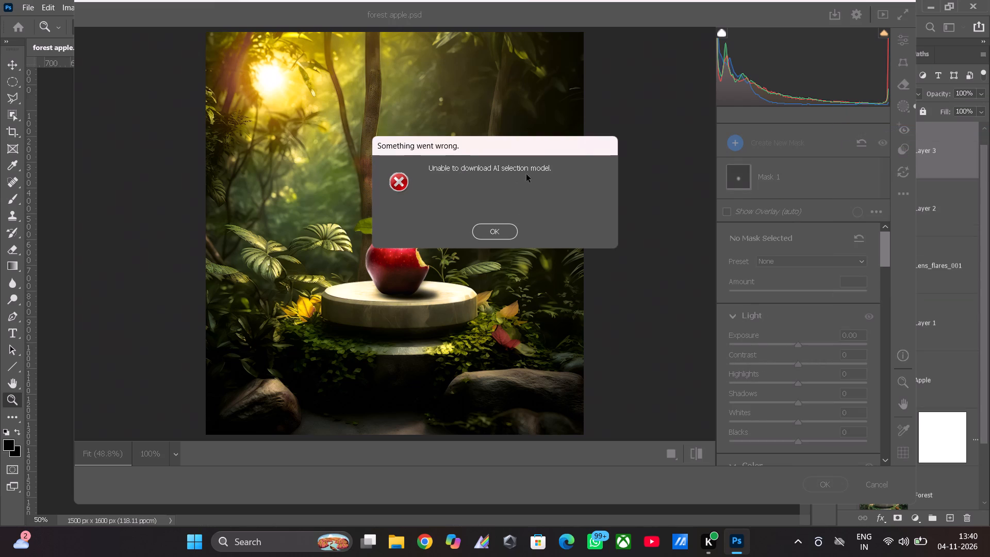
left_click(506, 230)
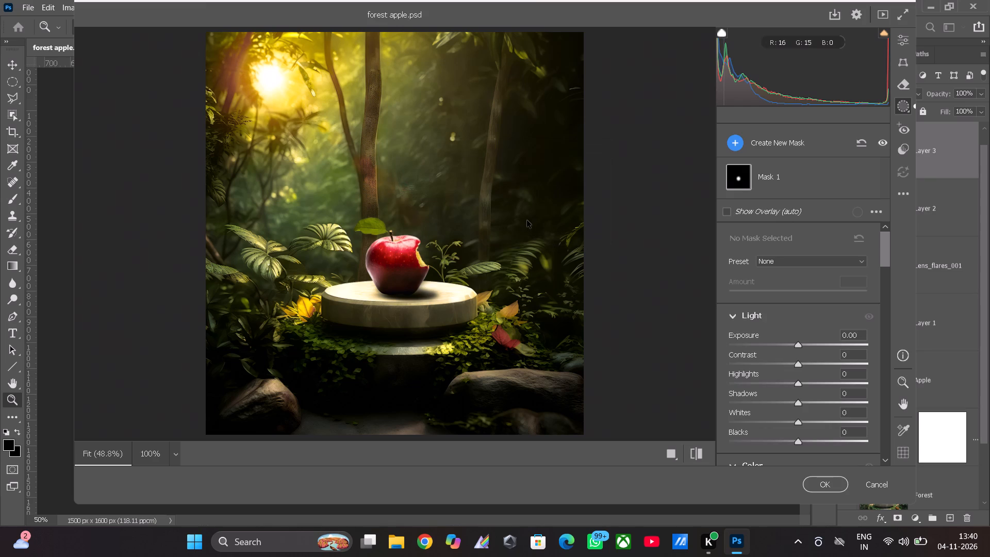
Commit the Camera Raw changes to Layer 3.
scroll(537, 222, "down", 2)
scroll(541, 229, "up", 1)
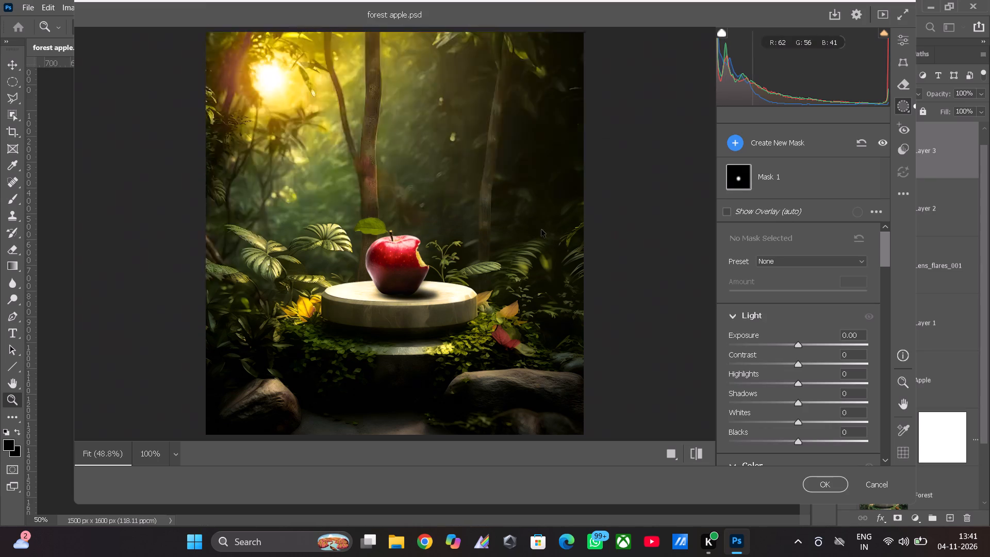
scroll(541, 230, "up", 2)
scroll(542, 230, "down", 1)
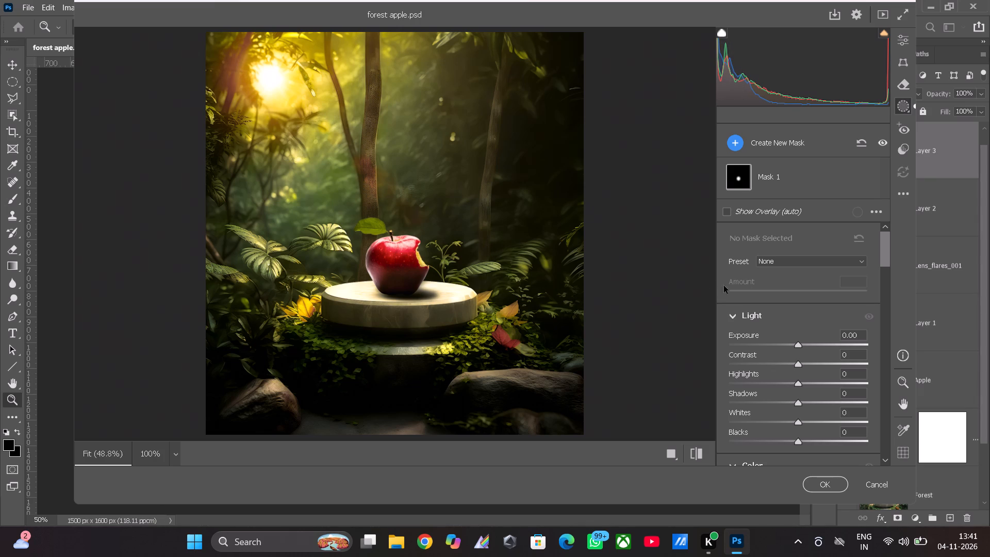
left_click(881, 485)
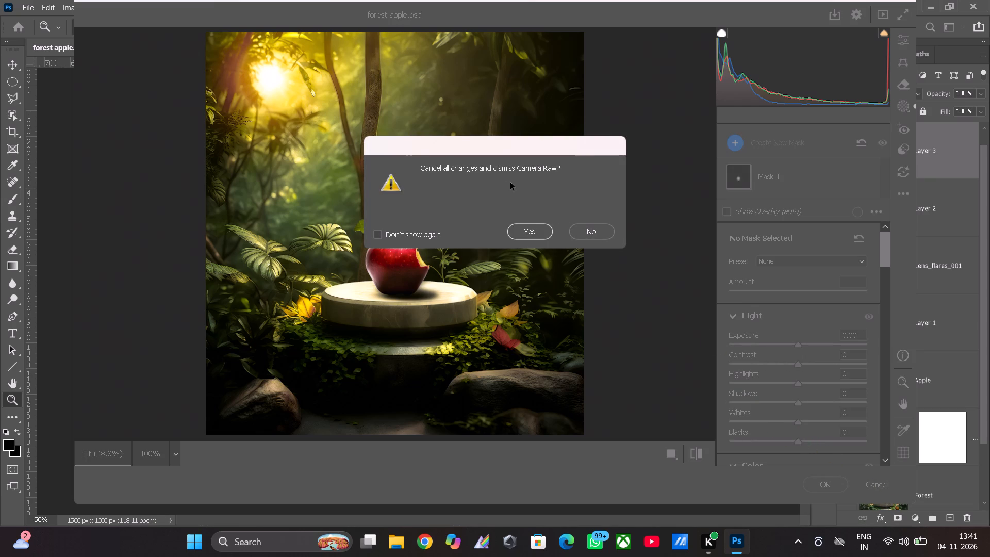
left_click(589, 236)
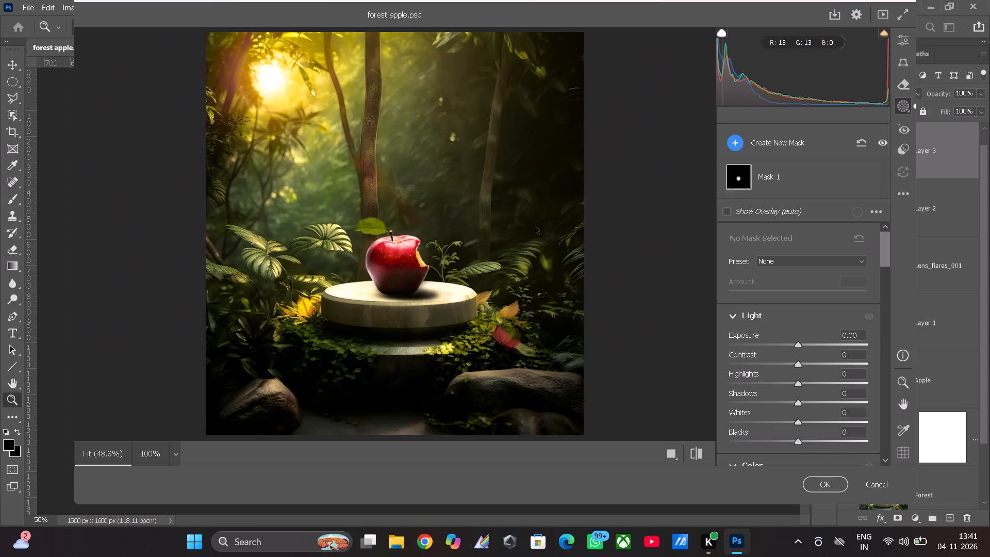
left_click(824, 481)
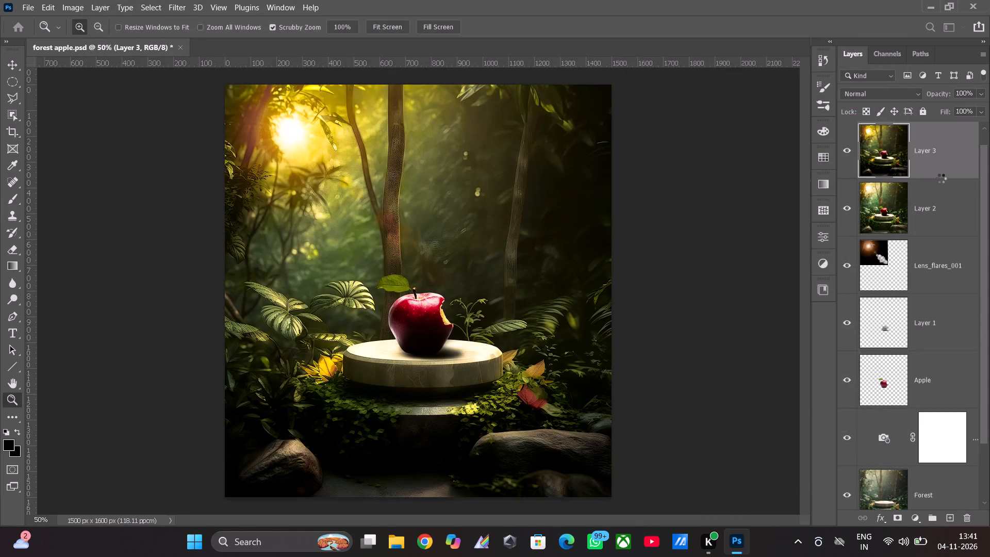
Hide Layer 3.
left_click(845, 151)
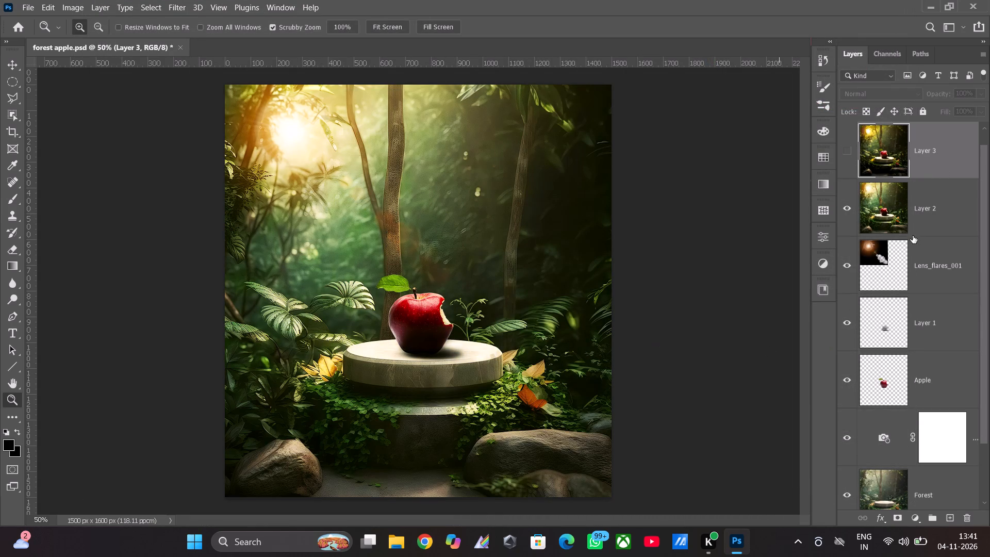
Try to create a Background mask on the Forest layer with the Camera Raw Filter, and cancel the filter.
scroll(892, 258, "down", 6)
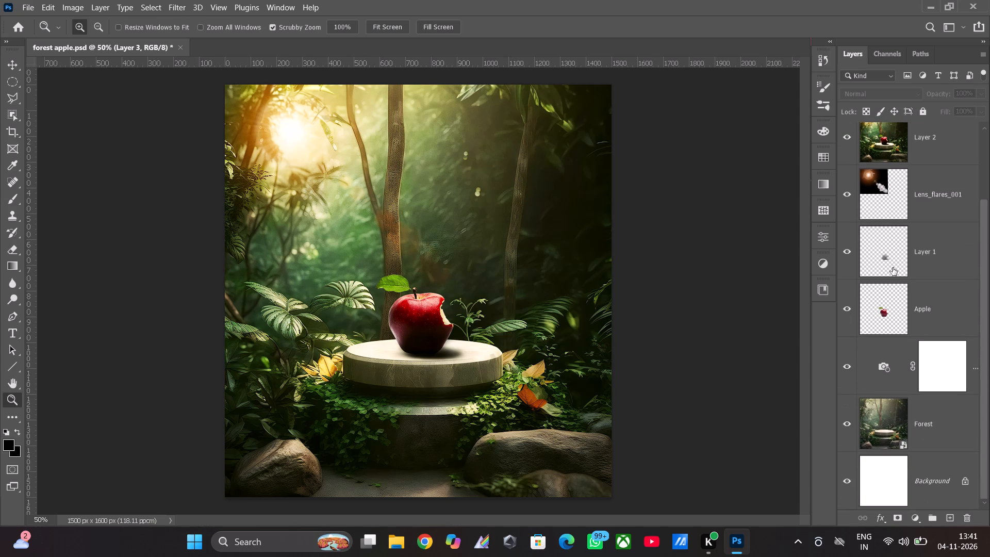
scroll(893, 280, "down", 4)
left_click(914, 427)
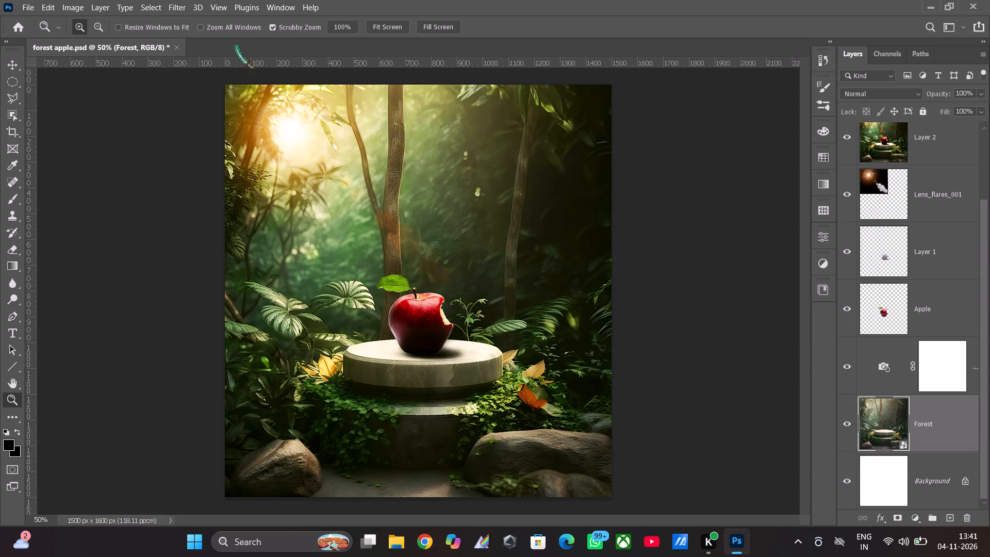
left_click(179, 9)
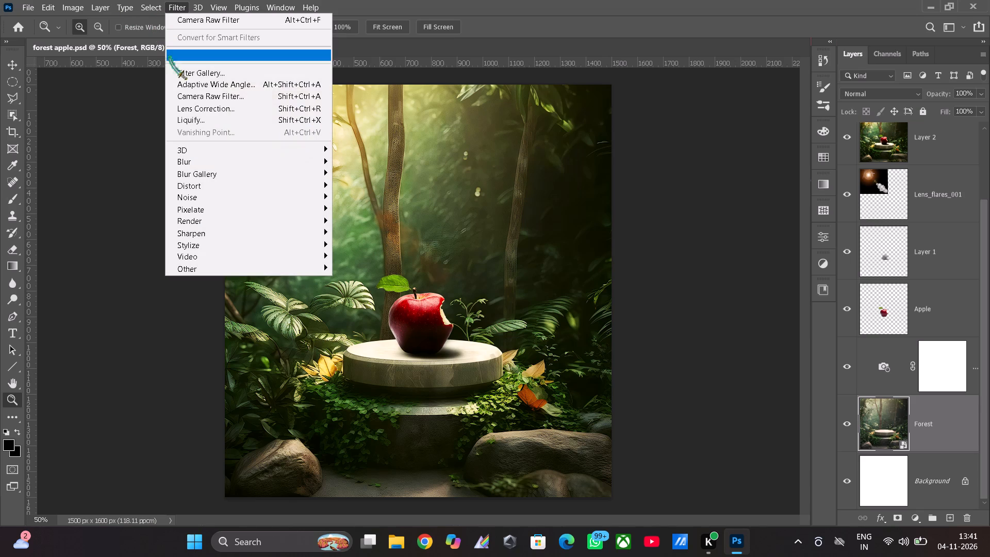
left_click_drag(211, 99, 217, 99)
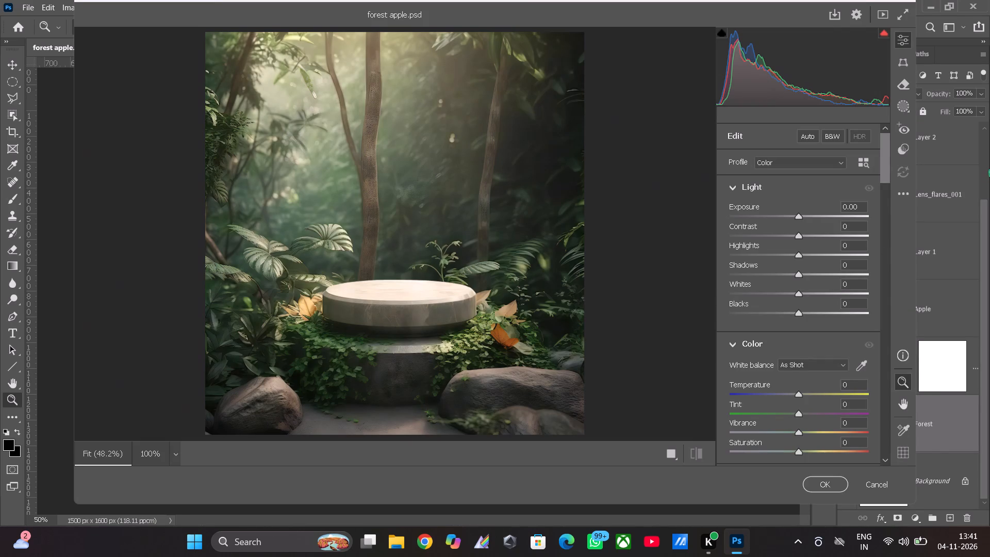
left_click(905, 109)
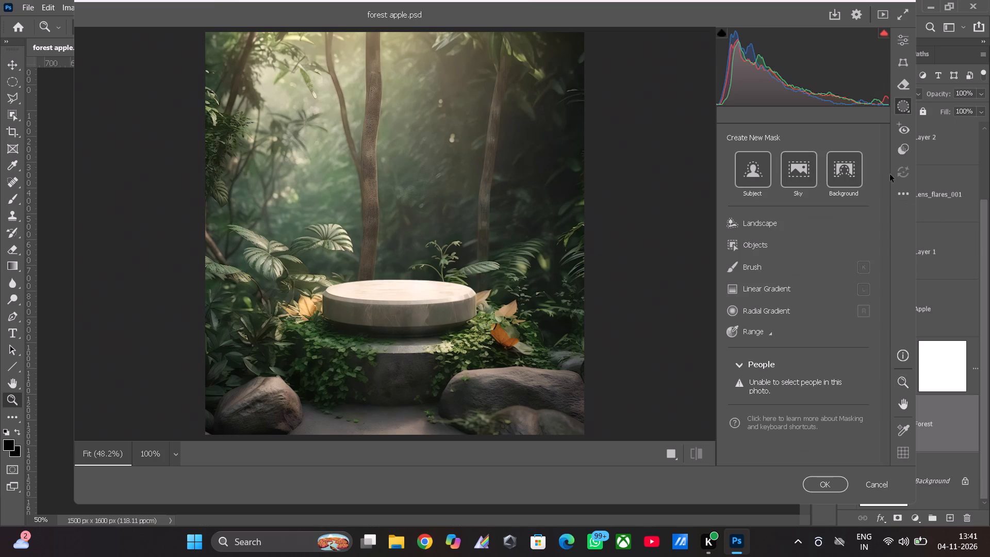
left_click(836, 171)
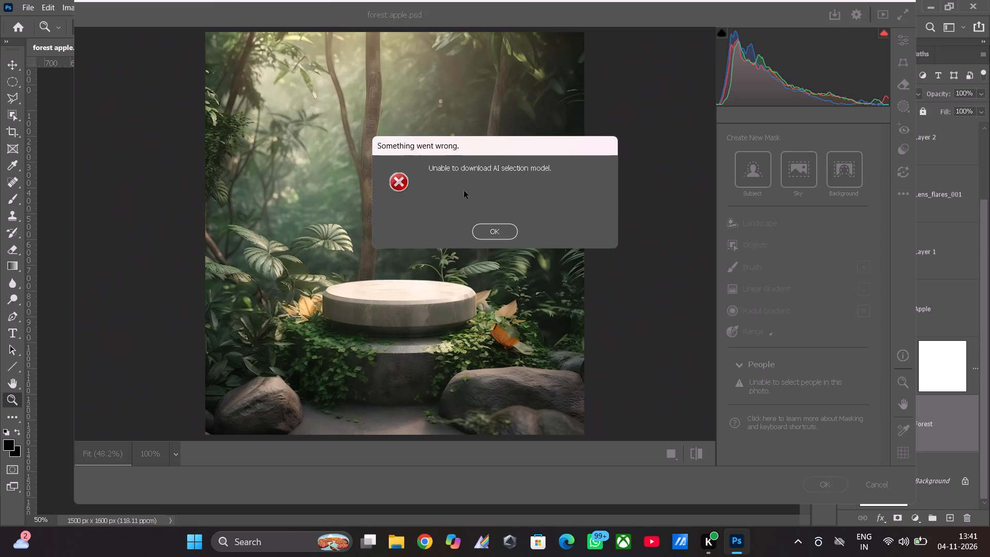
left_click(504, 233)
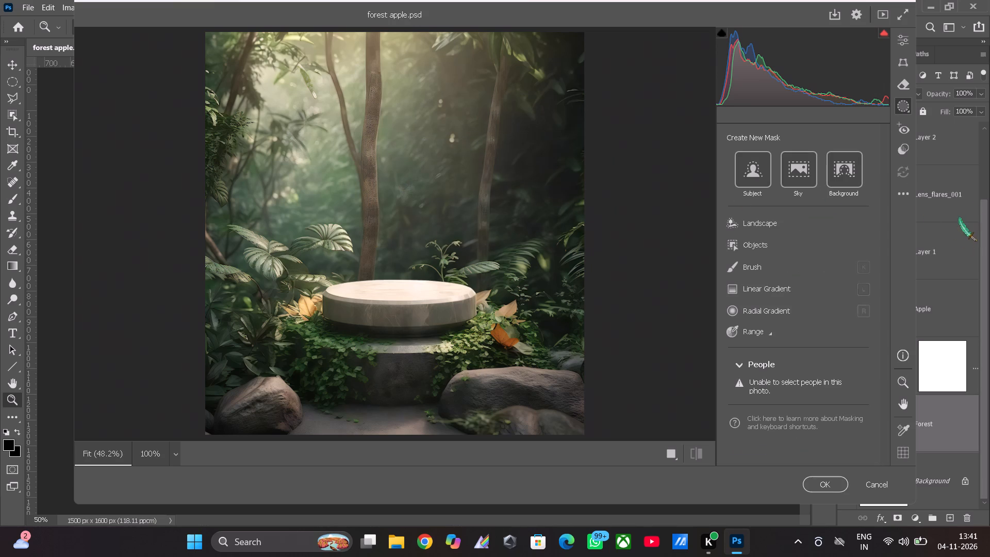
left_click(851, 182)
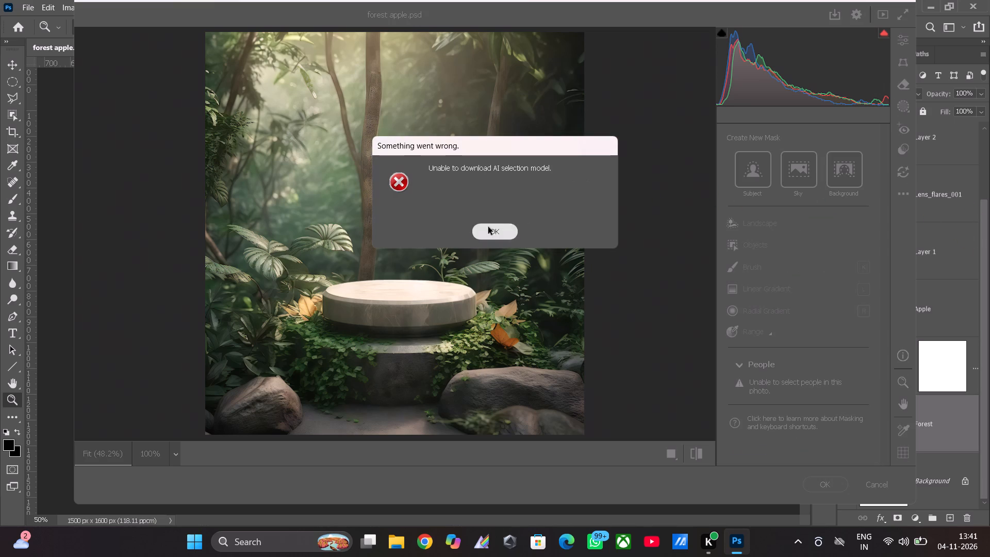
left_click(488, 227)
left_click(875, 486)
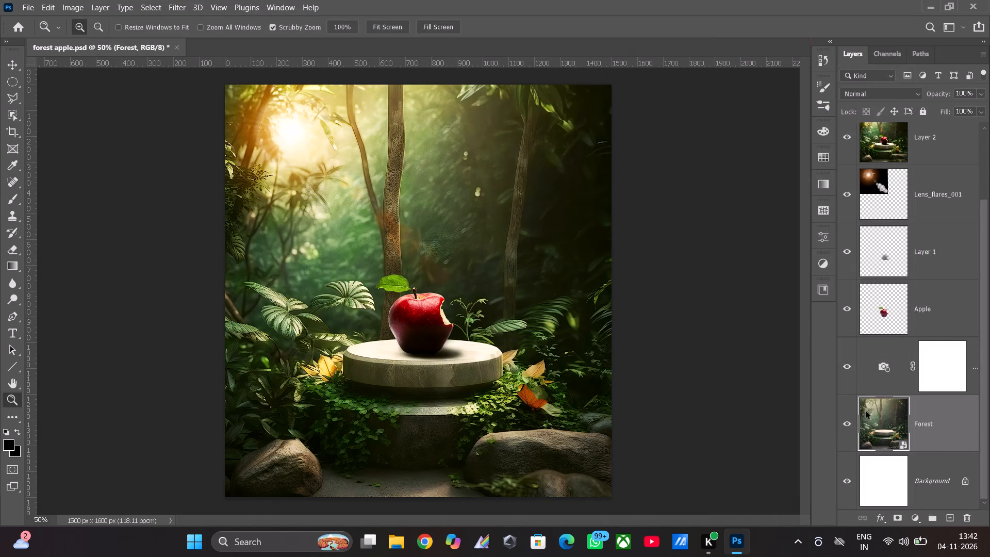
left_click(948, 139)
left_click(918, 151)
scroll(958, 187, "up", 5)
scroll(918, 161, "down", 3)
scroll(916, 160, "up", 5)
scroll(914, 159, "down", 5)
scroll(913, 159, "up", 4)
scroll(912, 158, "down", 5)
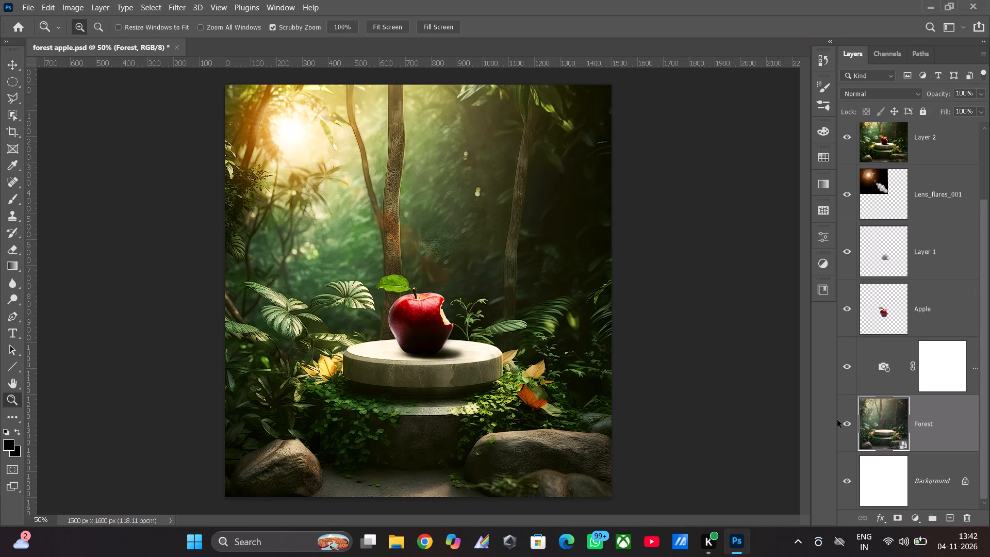
Toggle the visibility of the Forest layer and of Layer 2 off and on to compare the composite.
left_click(845, 428)
left_click(845, 427)
left_click(847, 139)
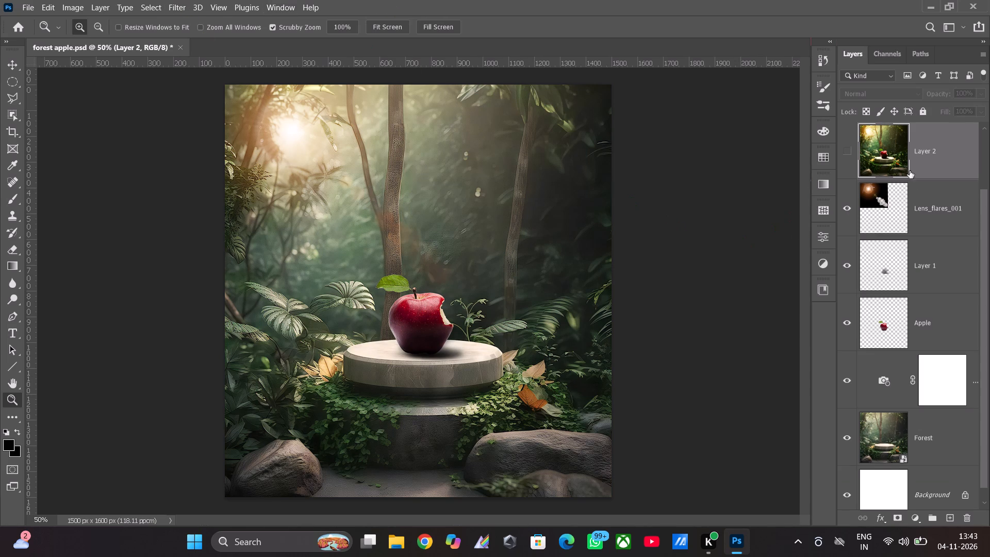
left_click(848, 147)
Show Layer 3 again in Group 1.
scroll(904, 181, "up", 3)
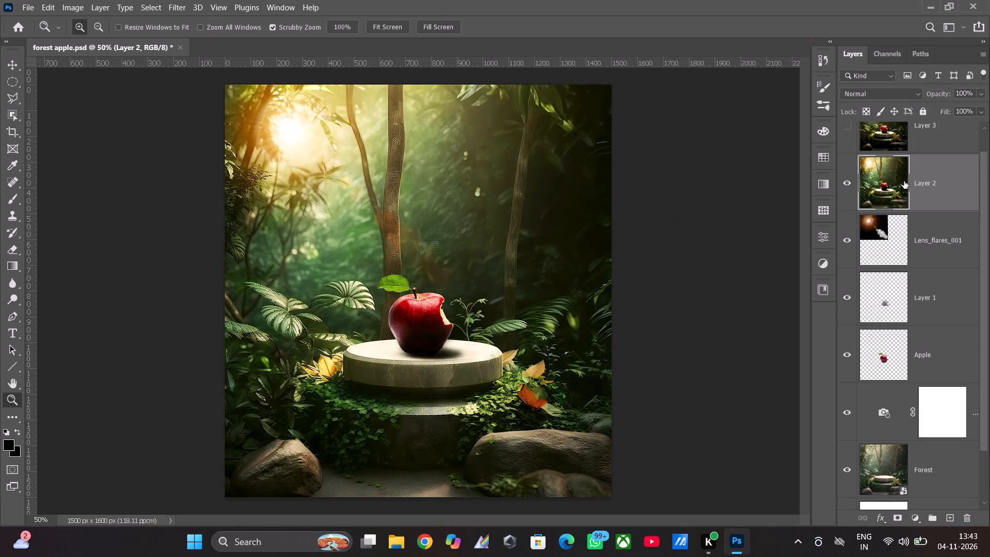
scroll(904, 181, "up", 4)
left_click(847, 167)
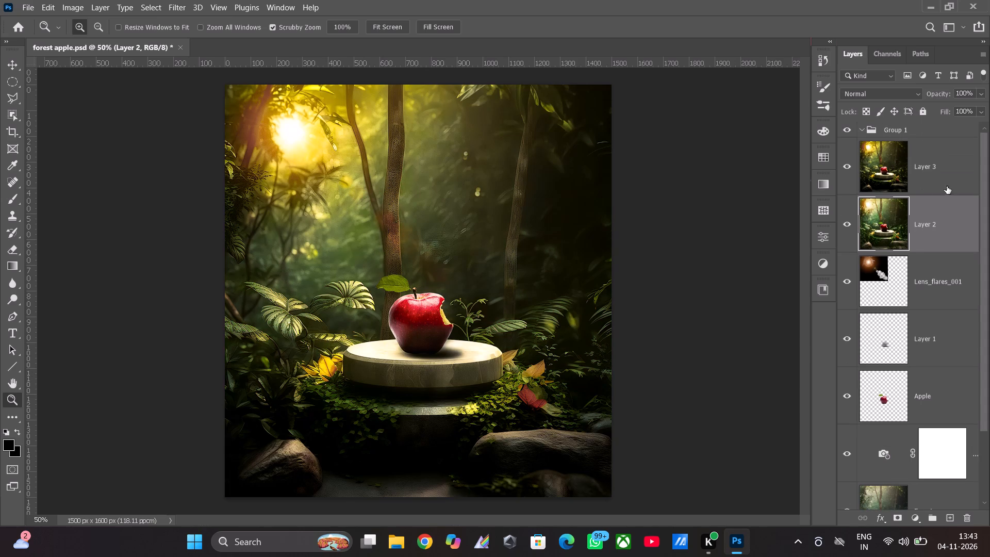
Toggle the visibility of Layer 3 off and on repeatedly to compare the image with and without it.
left_click(904, 153)
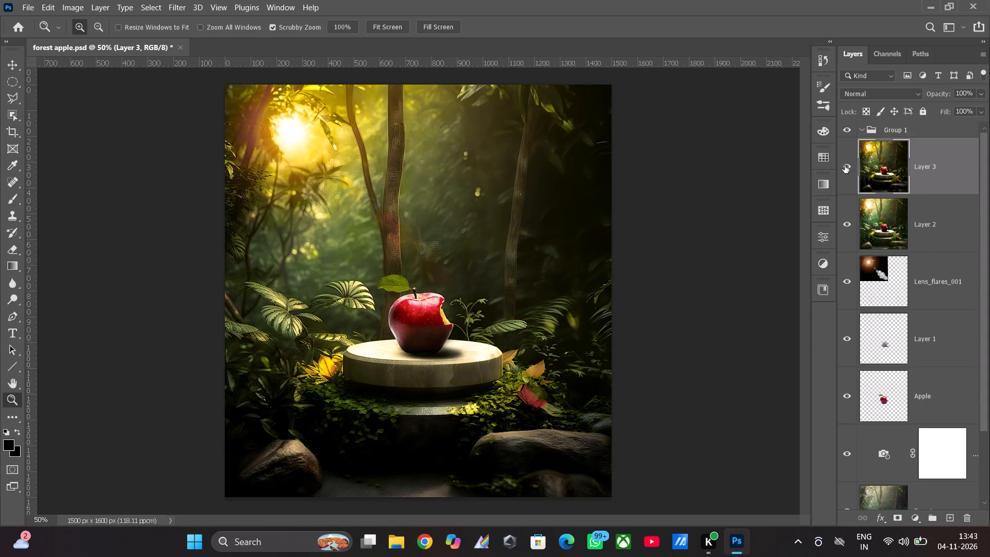
left_click(845, 167)
left_click(845, 167)
left_click(845, 167)
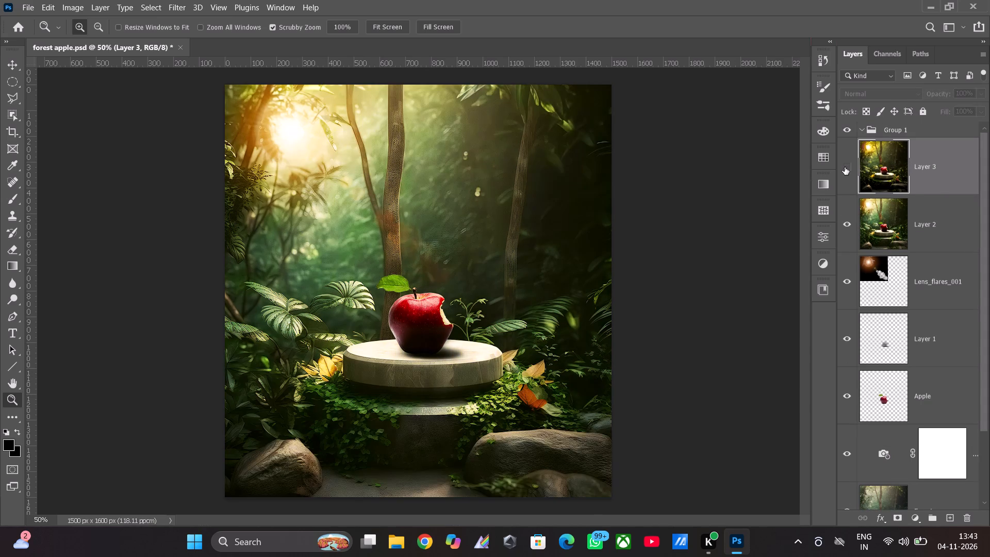
left_click(845, 167)
left_click(845, 170)
left_click(845, 170)
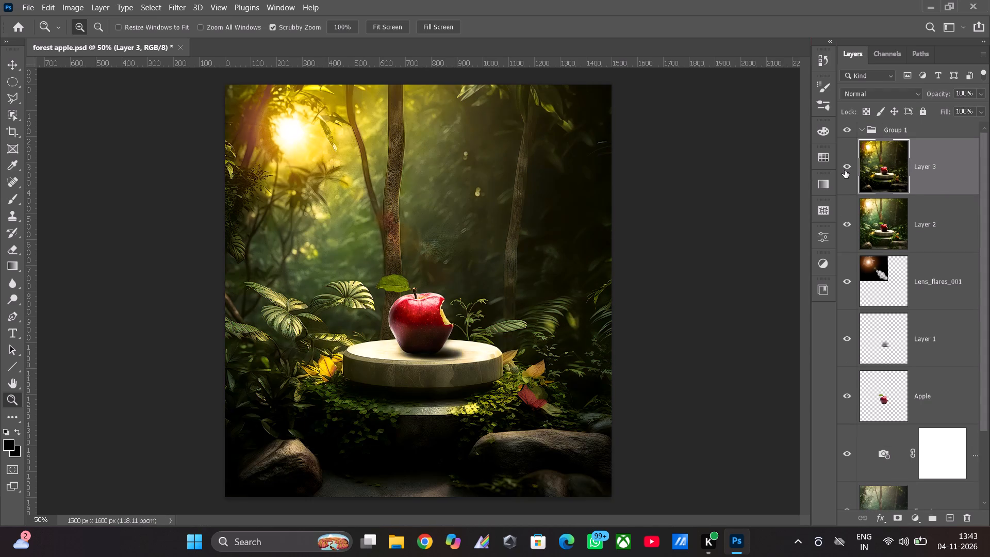
left_click(845, 170)
left_click(845, 170)
Open the Camera Raw Filter on Layer 3 and create a linear gradient mask running diagonally from the sunlit corner to the apple.
left_click(176, 8)
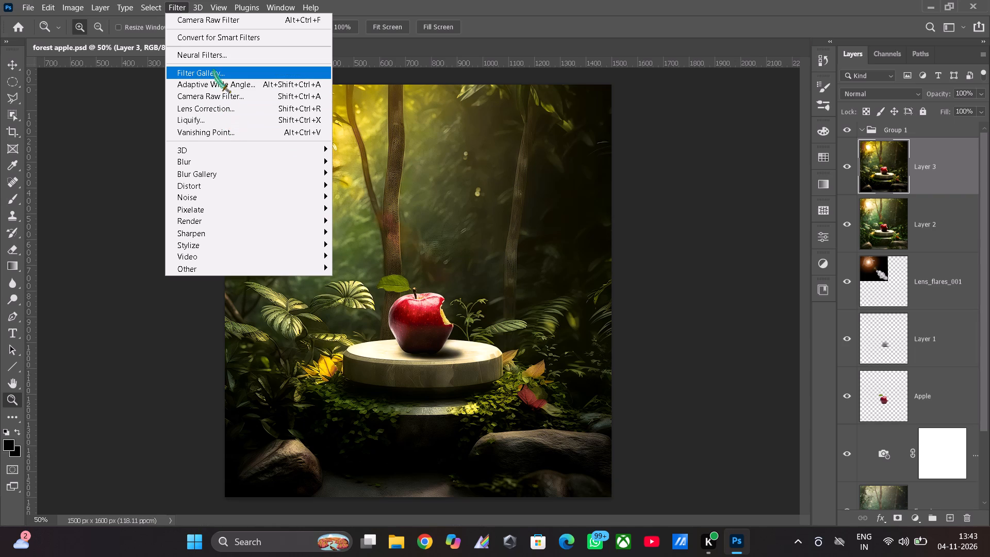
left_click(228, 94)
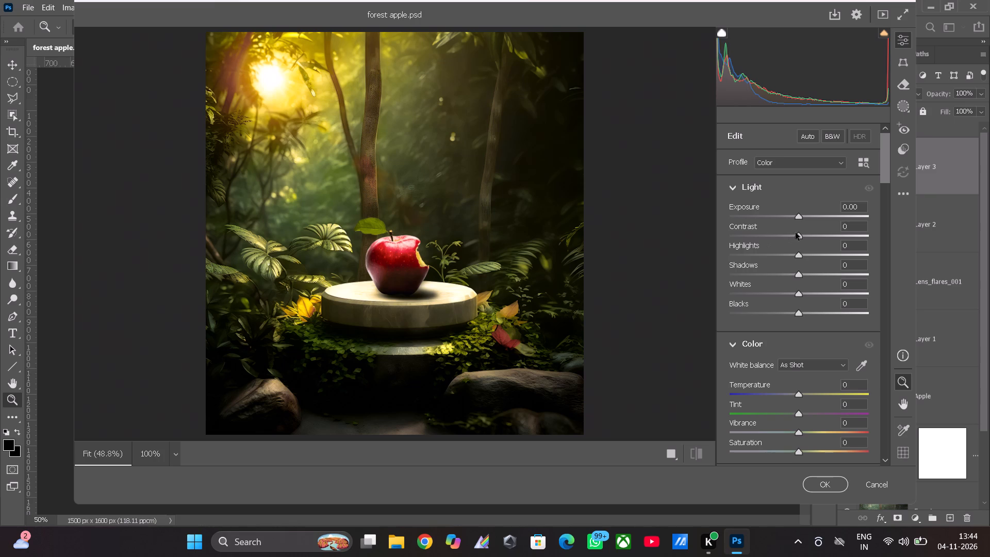
left_click(903, 109)
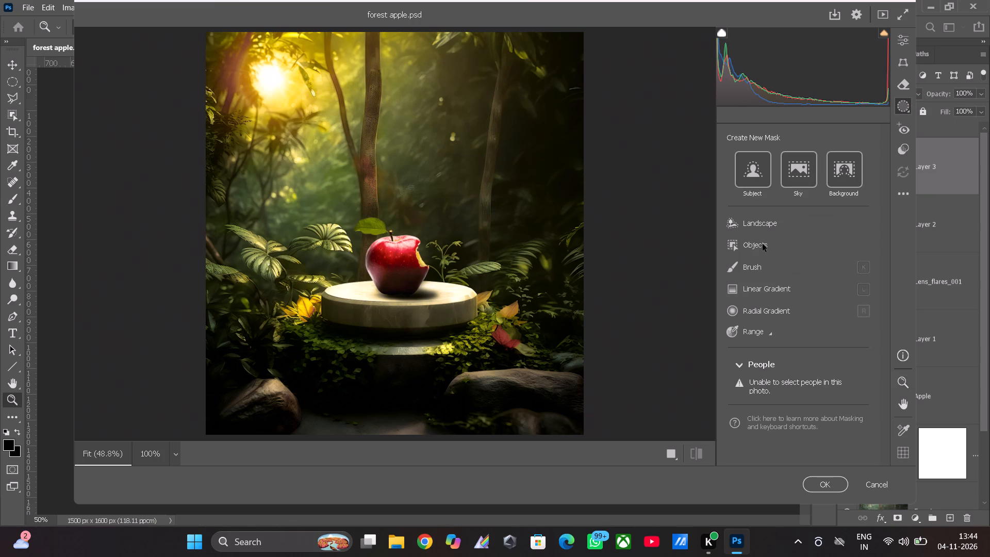
left_click(771, 288)
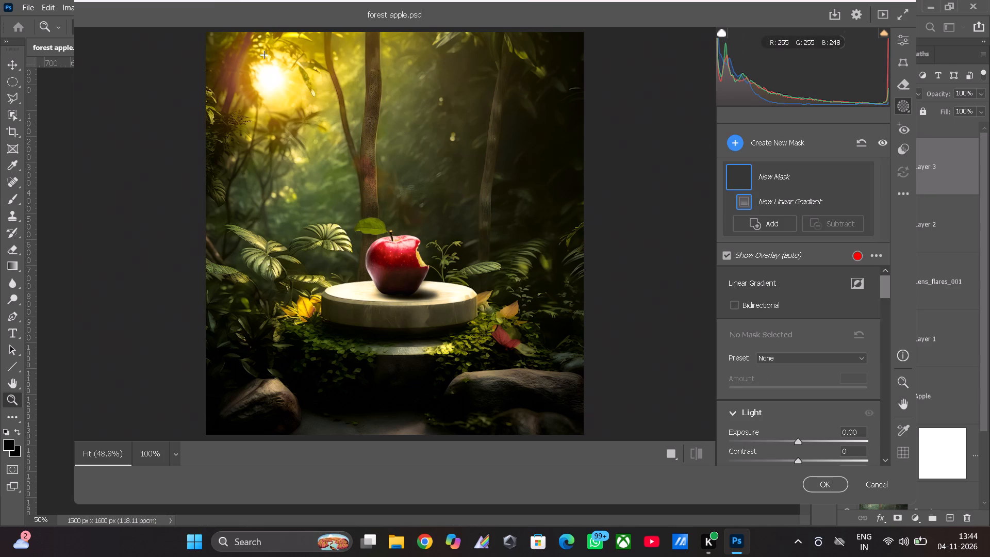
left_click_drag(242, 46, 338, 214)
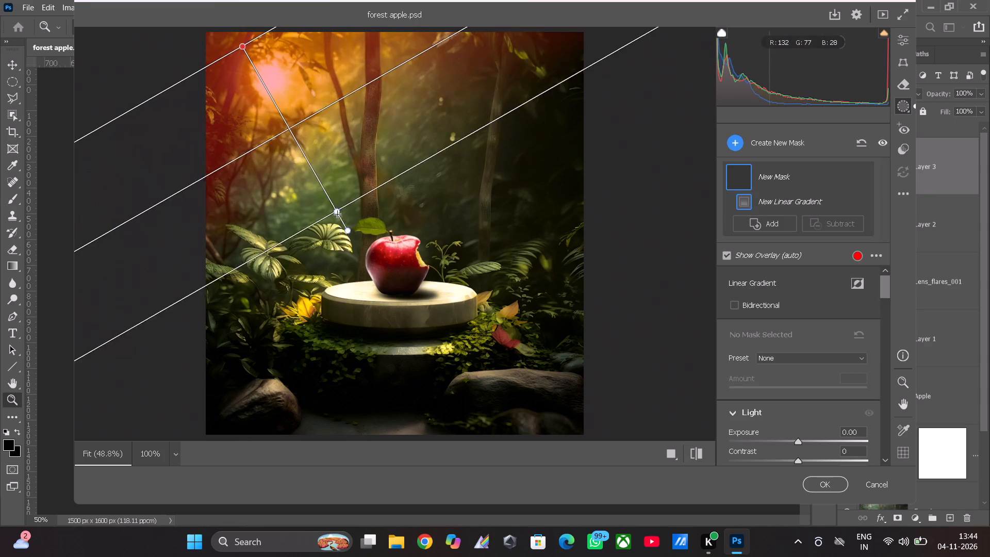
left_click_drag(338, 214, 359, 243)
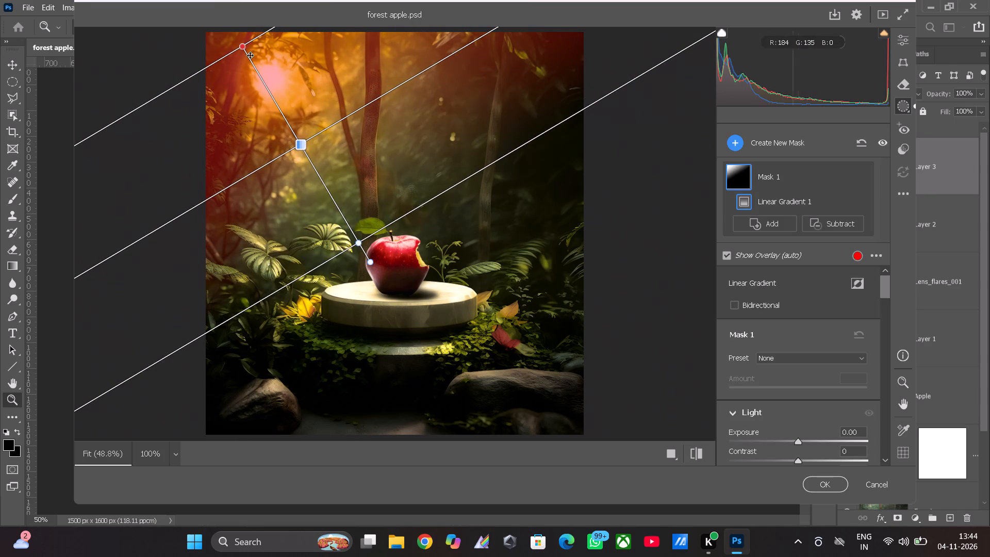
left_click_drag(244, 47, 223, 17)
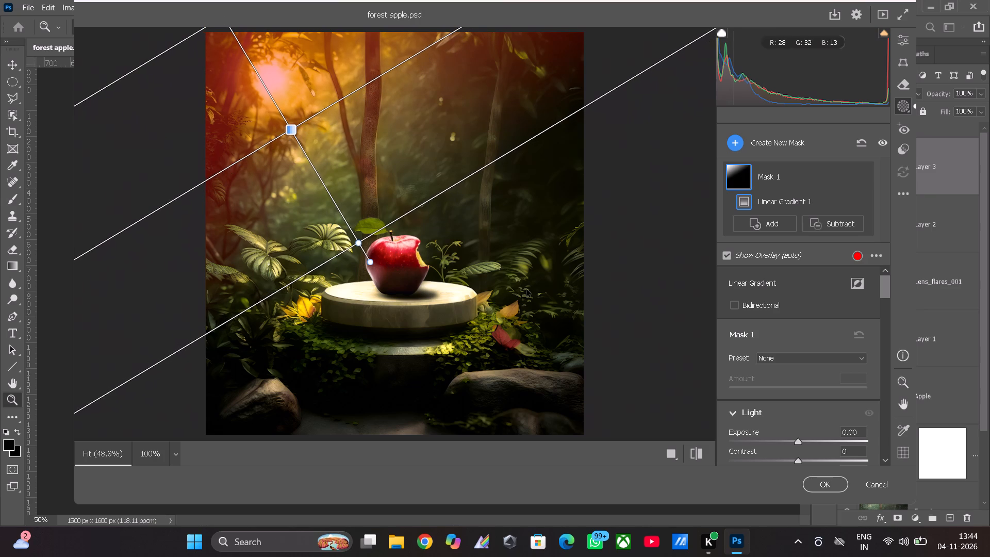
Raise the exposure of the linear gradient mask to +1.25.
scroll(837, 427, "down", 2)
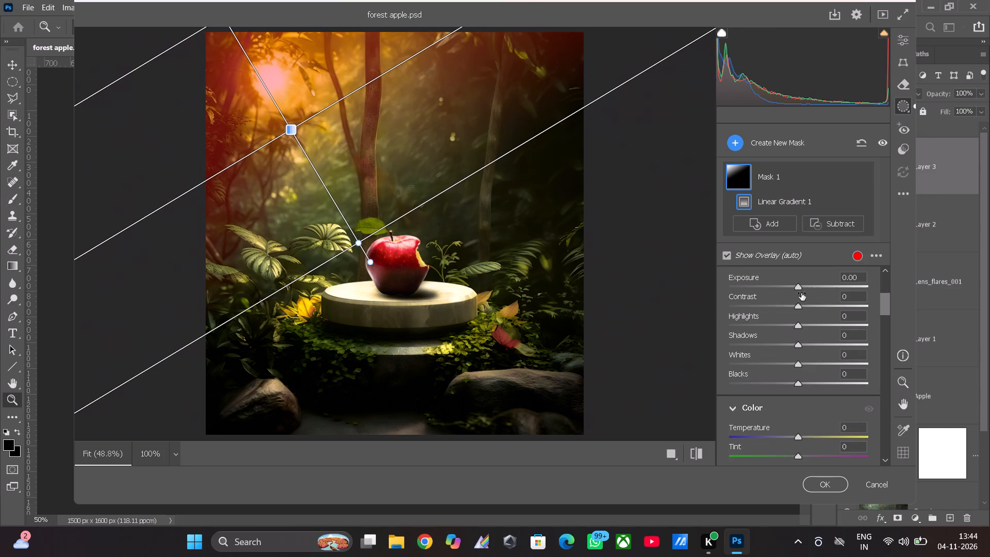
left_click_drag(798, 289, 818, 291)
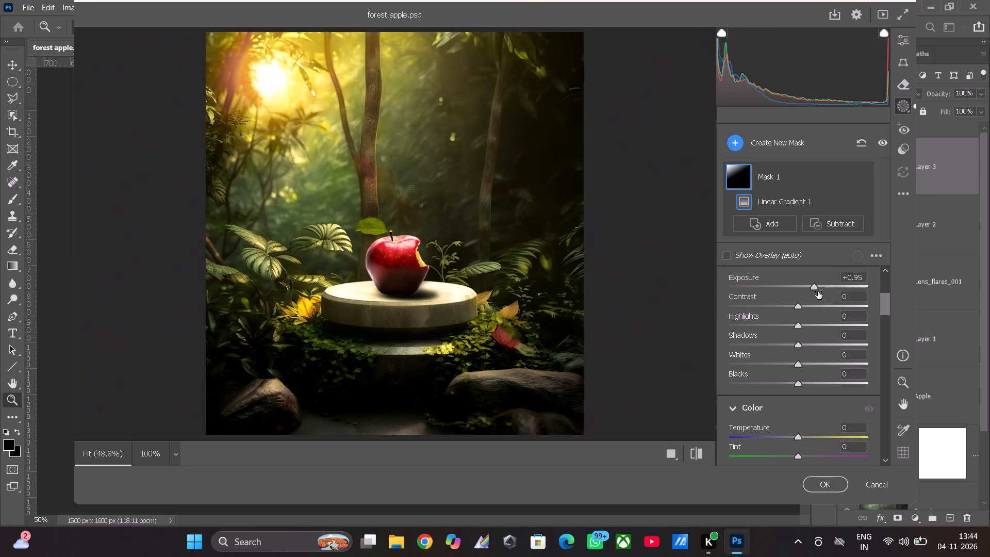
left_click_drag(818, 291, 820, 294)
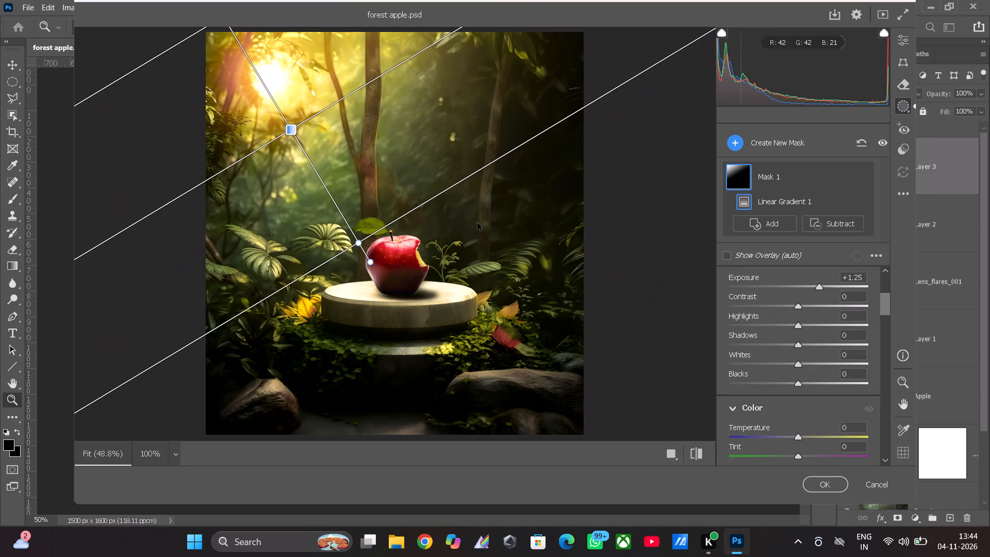
Extend the far end of the linear gradient to the middle of the apple.
left_click_drag(354, 241, 415, 325)
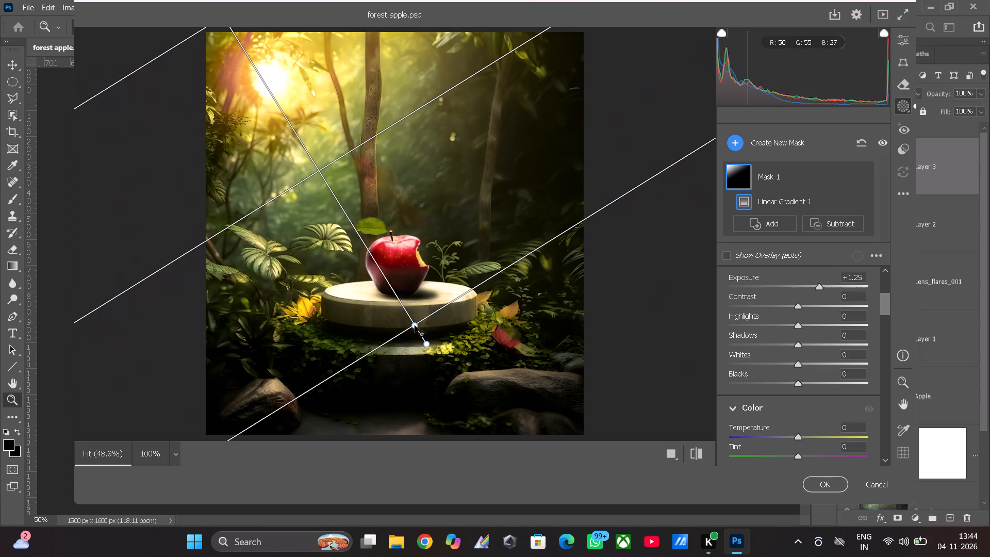
left_click_drag(415, 325, 380, 267)
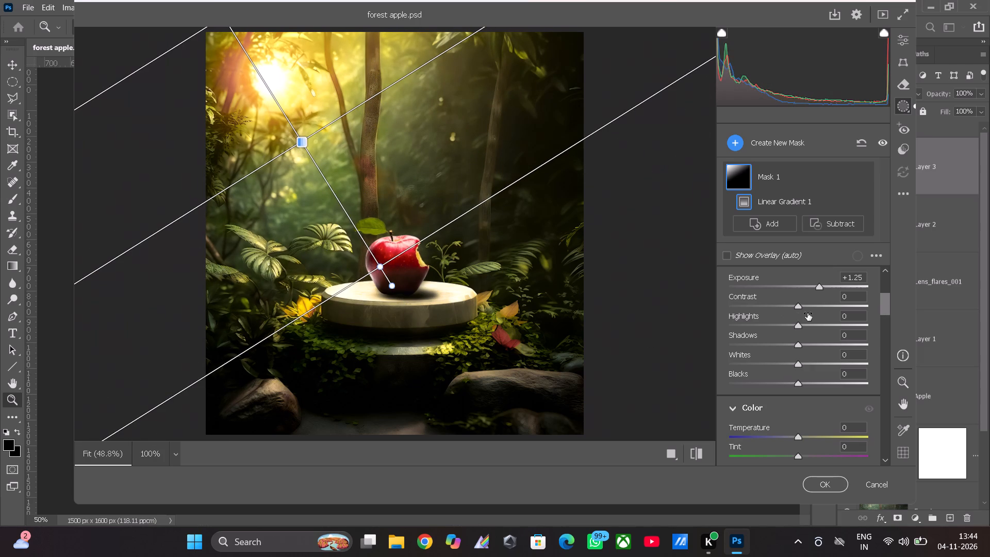
Set the gradient mask's Exposure to -0.15, Highlights to -1, Shadows to +19 and Whites to -15.
left_click_drag(823, 287, 805, 289)
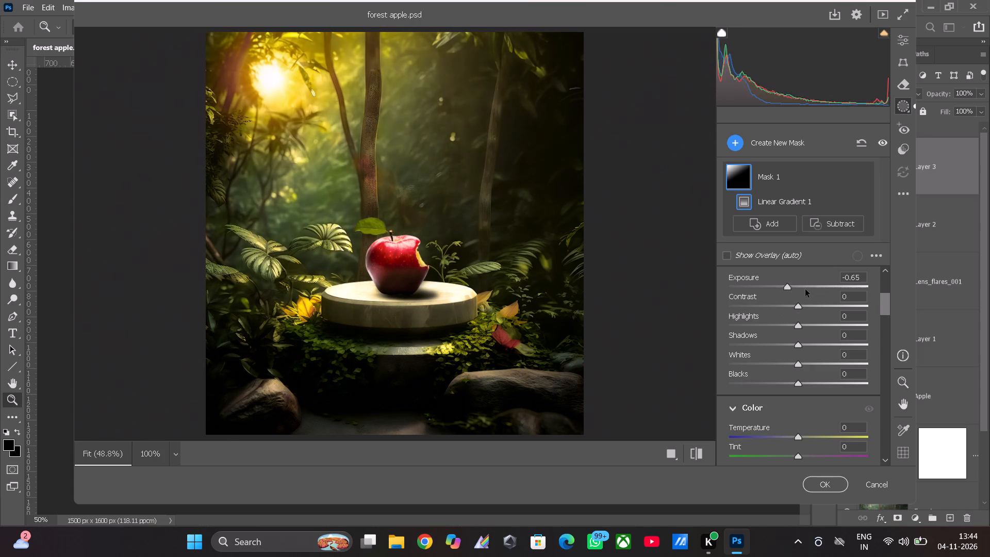
left_click_drag(805, 289, 800, 291)
left_click_drag(798, 324, 860, 340)
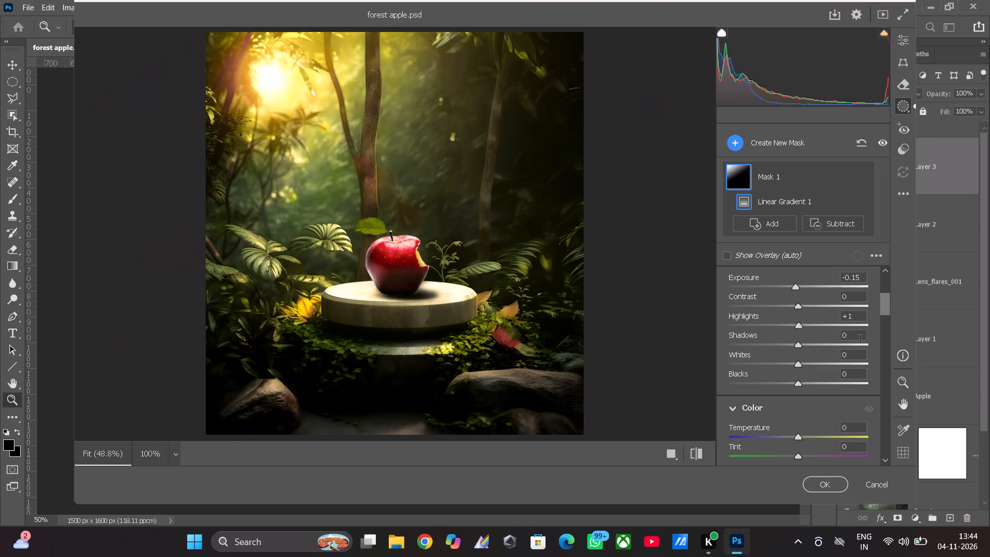
left_click_drag(860, 340, 788, 328)
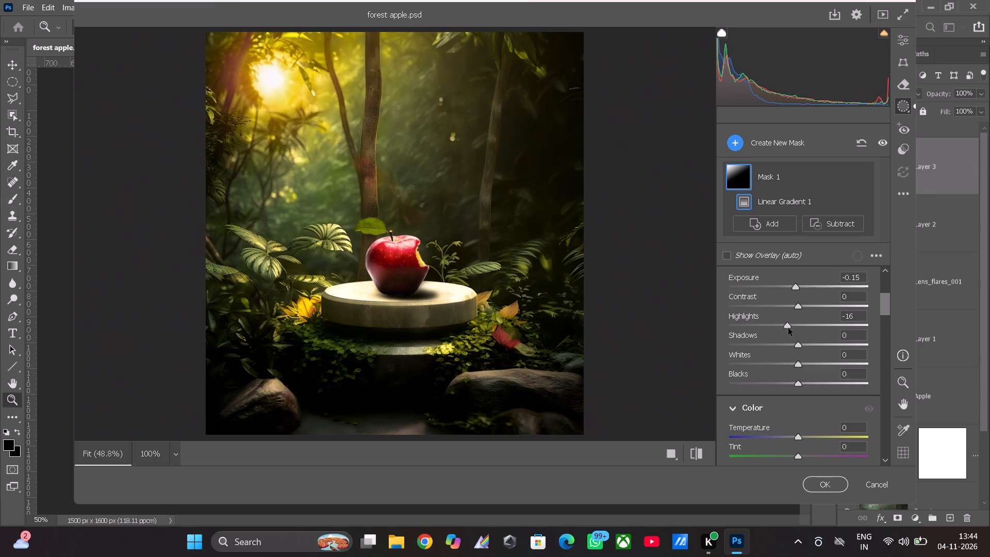
left_click_drag(788, 328, 797, 330)
left_click_drag(800, 344, 820, 350)
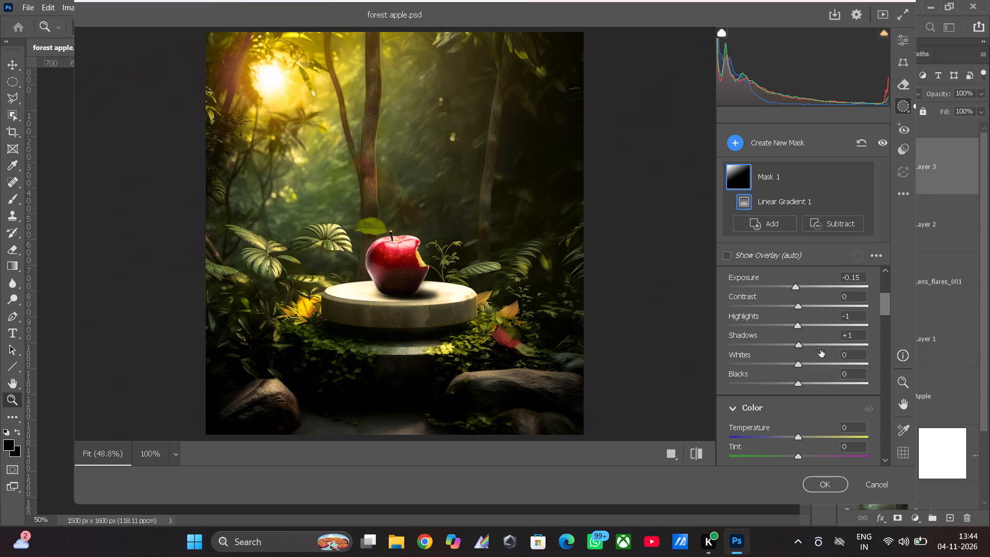
left_click_drag(820, 350, 824, 358)
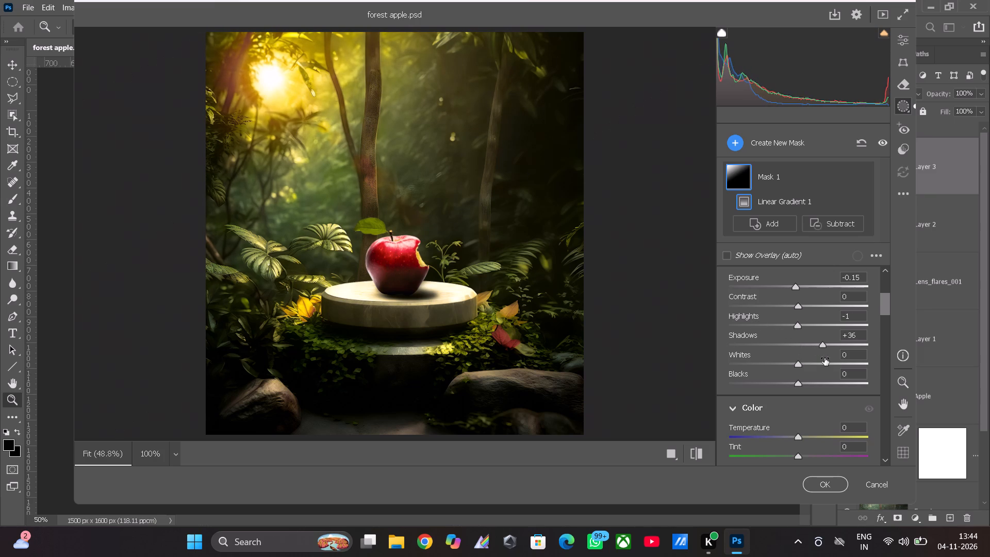
left_click_drag(824, 358, 813, 358)
left_click_drag(797, 364, 816, 368)
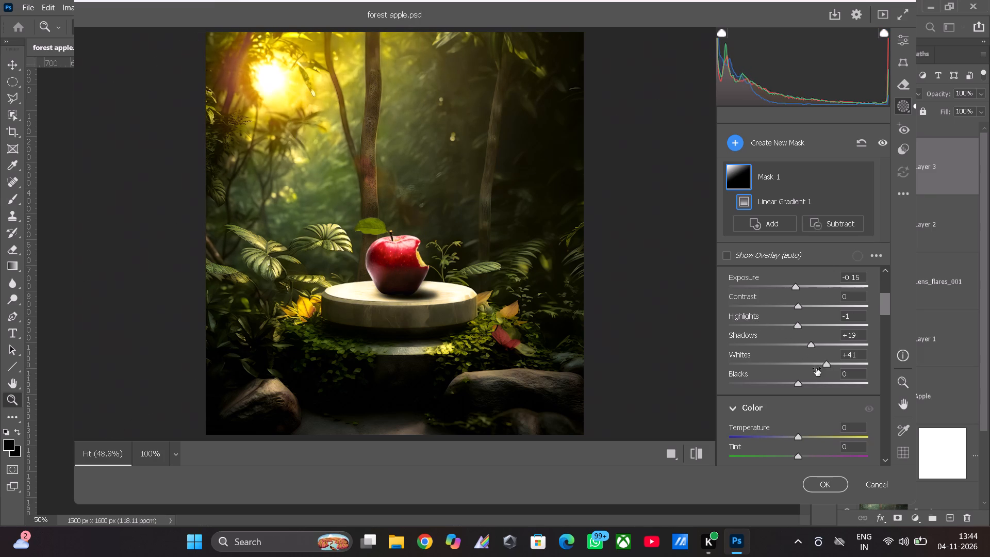
left_click_drag(816, 368, 795, 358)
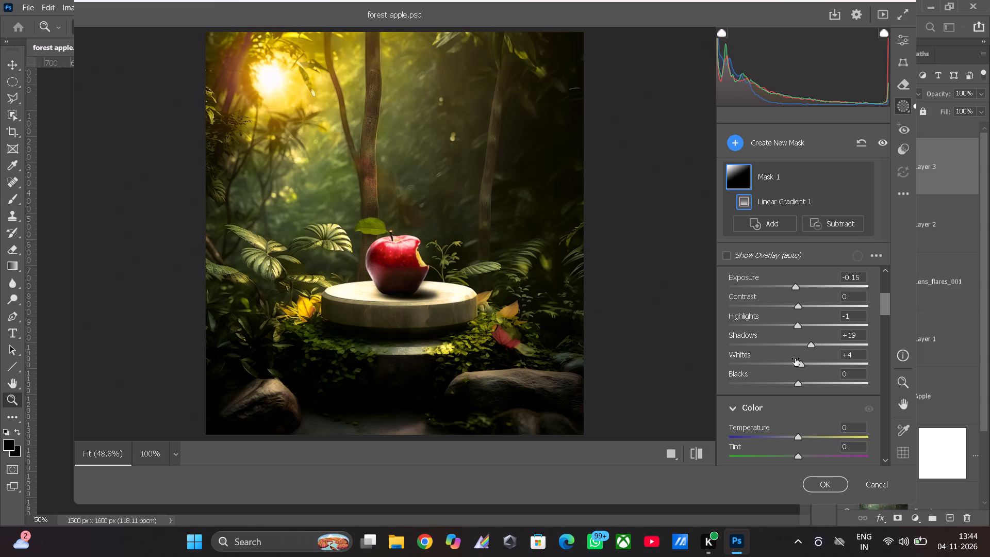
left_click_drag(795, 358, 787, 357)
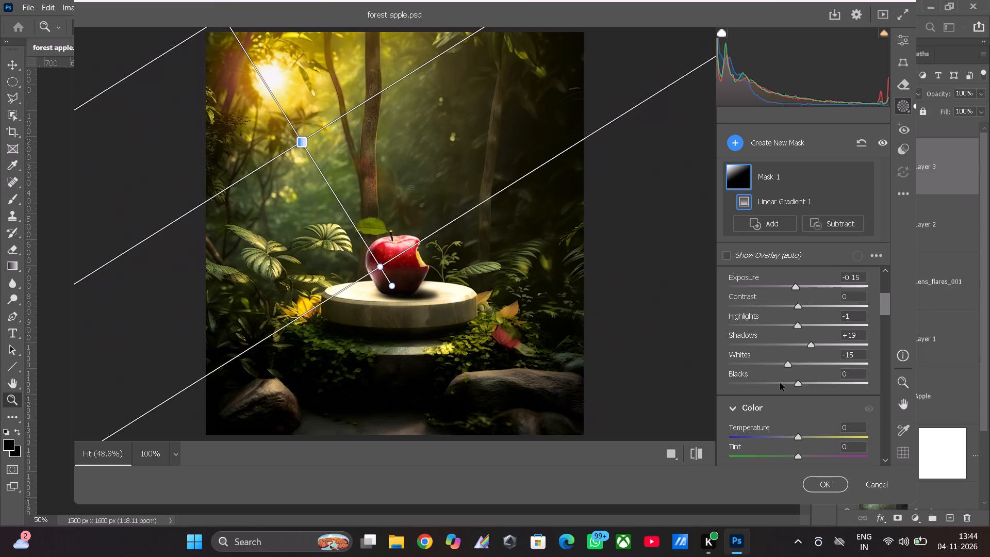
Raise the midtones luminance in the gradient mask's color grading to nearly its maximum.
scroll(780, 383, "down", 3)
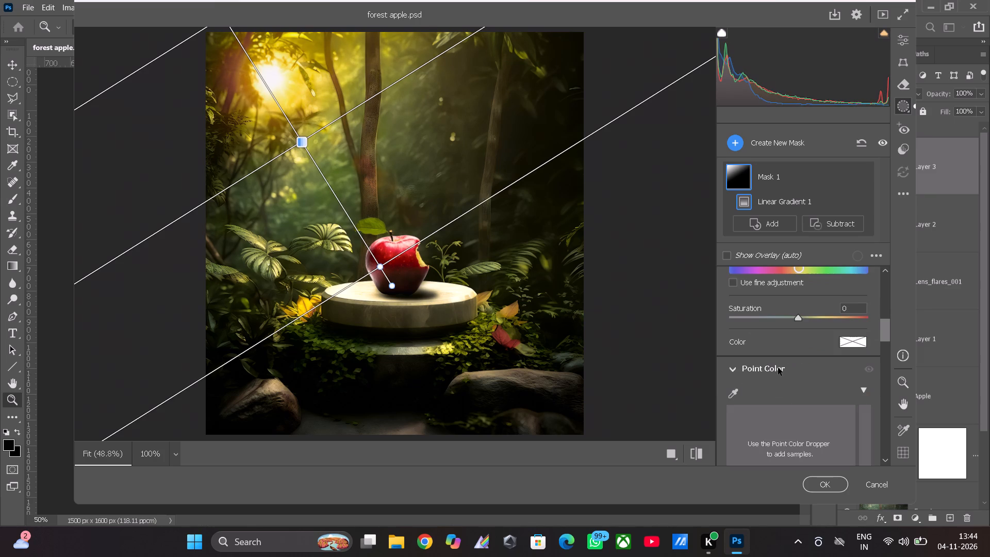
scroll(778, 368, "down", 4)
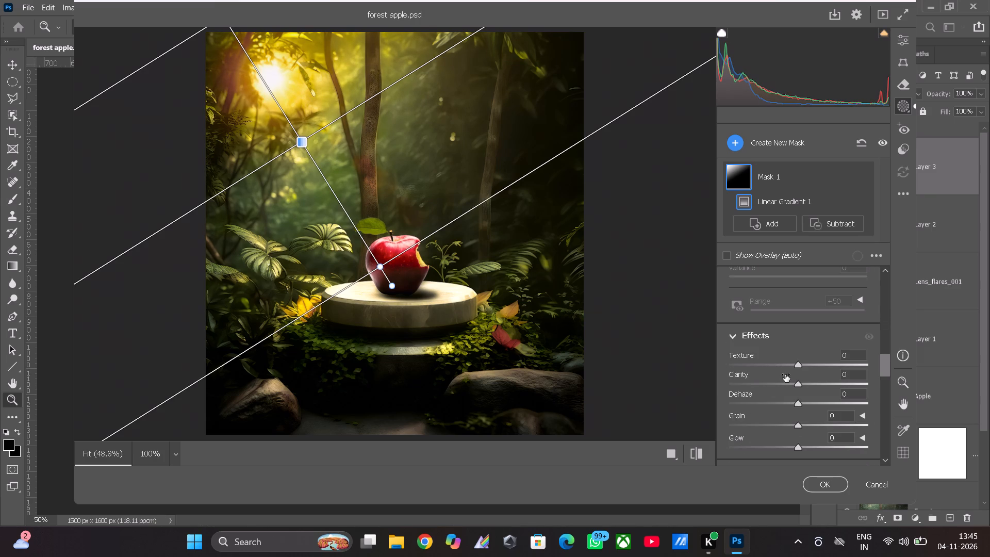
scroll(787, 375, "down", 3)
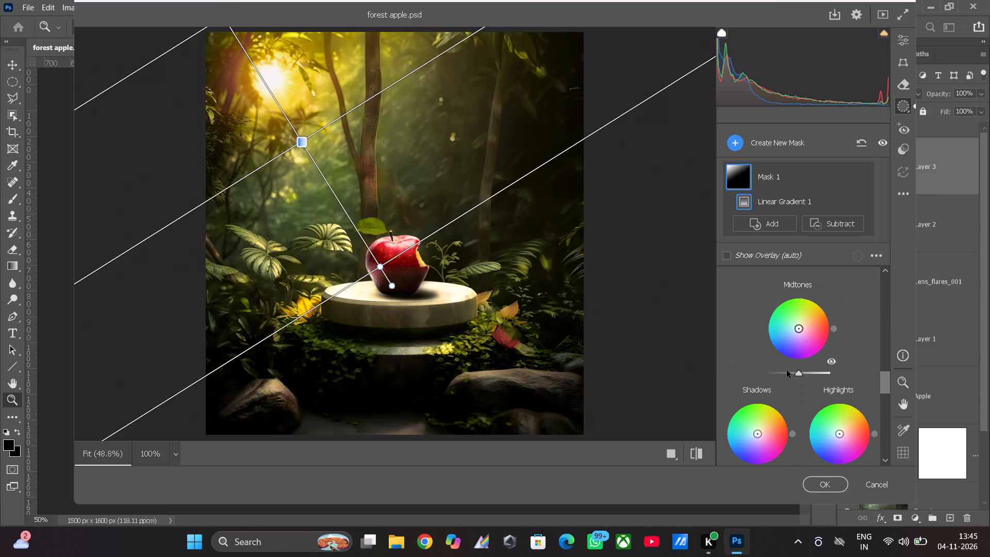
left_click_drag(798, 374, 792, 372)
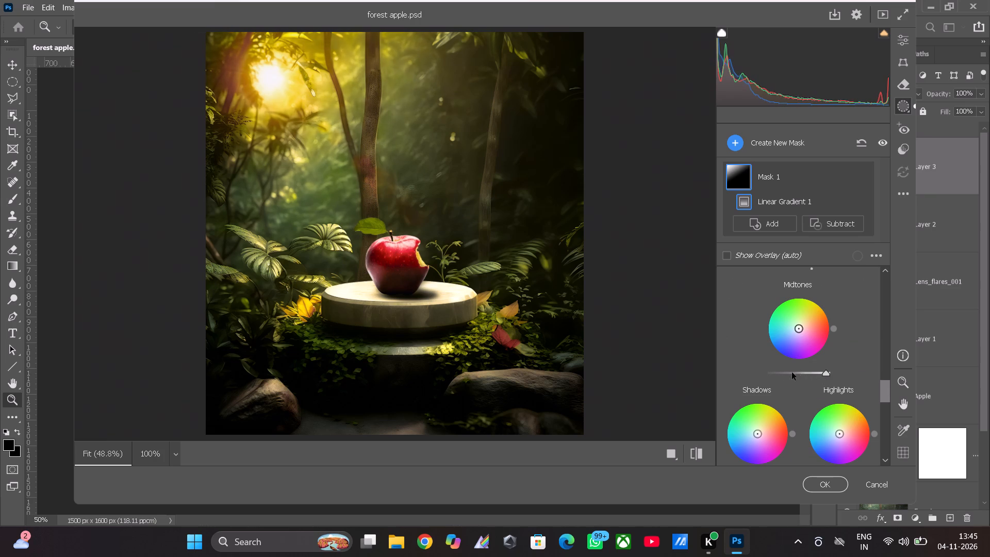
left_click_drag(792, 372, 826, 385)
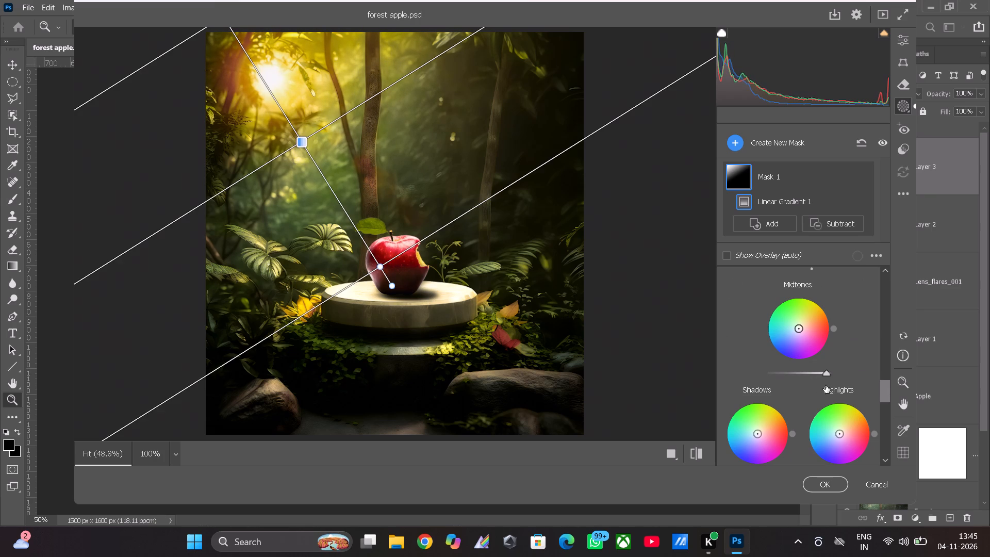
Add a point to the gradient mask's tone curve at input 50, output 60 to lift the darker tones slightly.
scroll(826, 385, "down", 4)
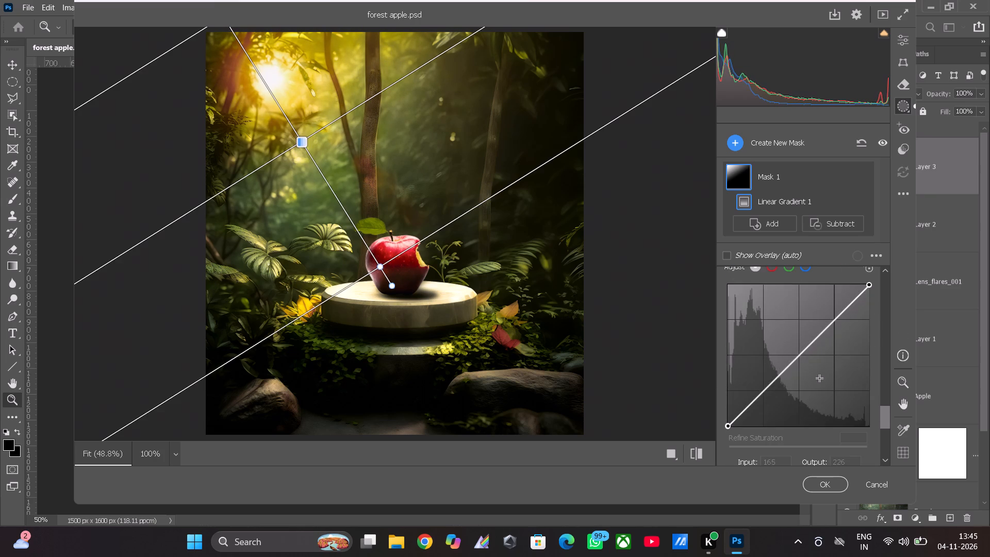
left_click_drag(764, 387, 768, 395)
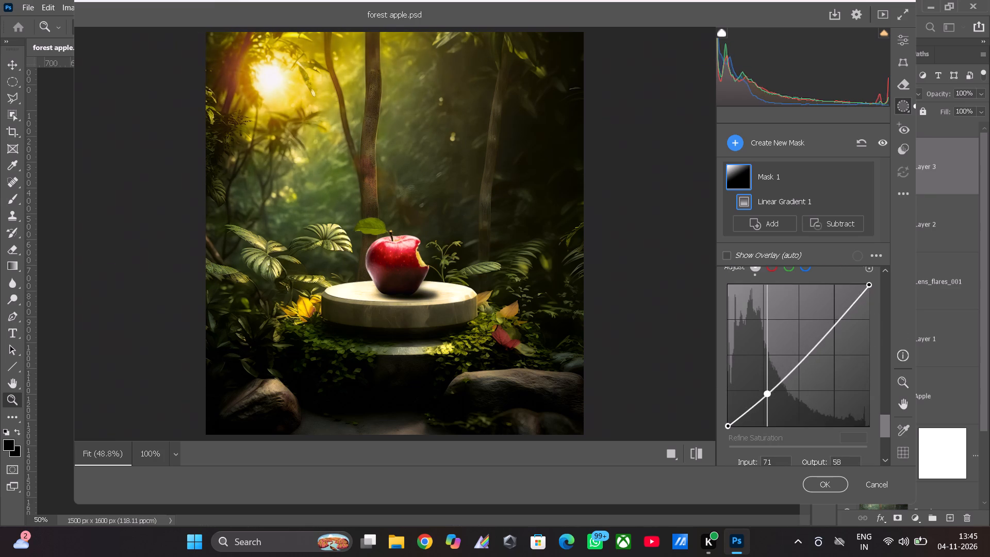
left_click_drag(768, 395, 754, 389)
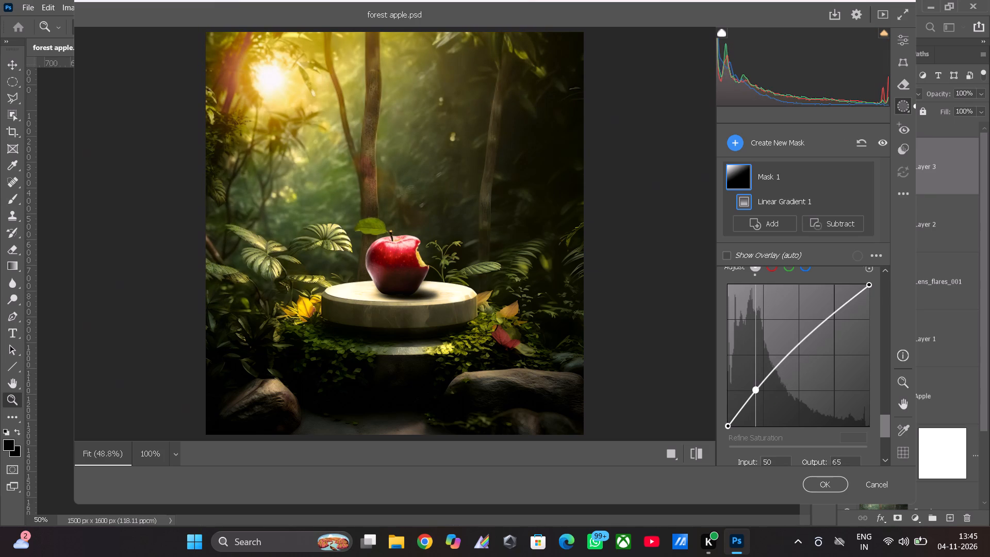
left_click_drag(754, 389, 764, 392)
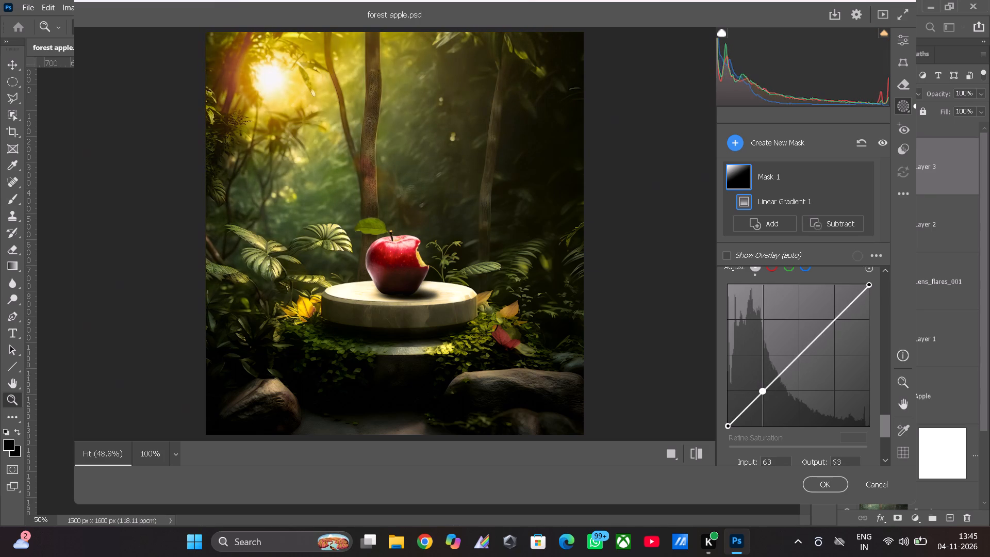
left_click_drag(764, 392, 755, 393)
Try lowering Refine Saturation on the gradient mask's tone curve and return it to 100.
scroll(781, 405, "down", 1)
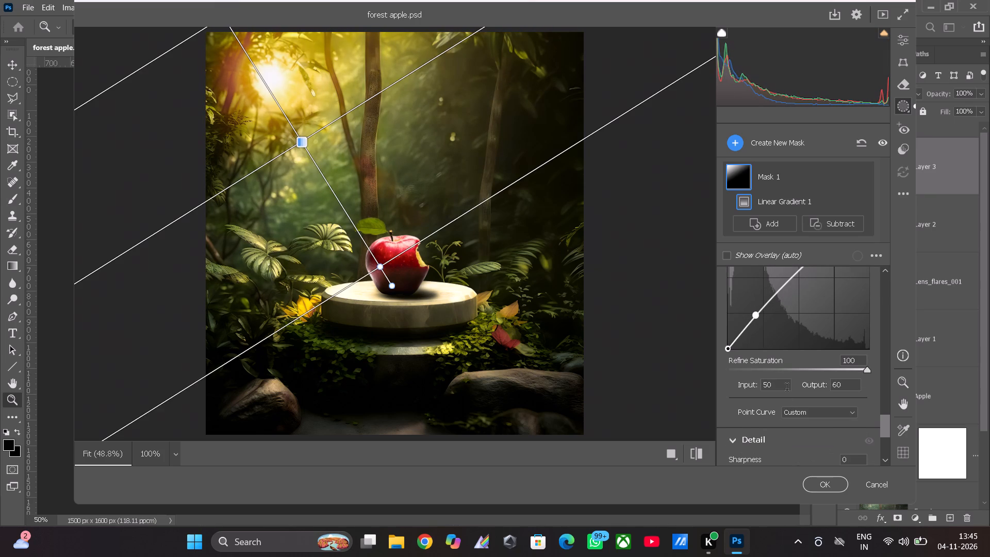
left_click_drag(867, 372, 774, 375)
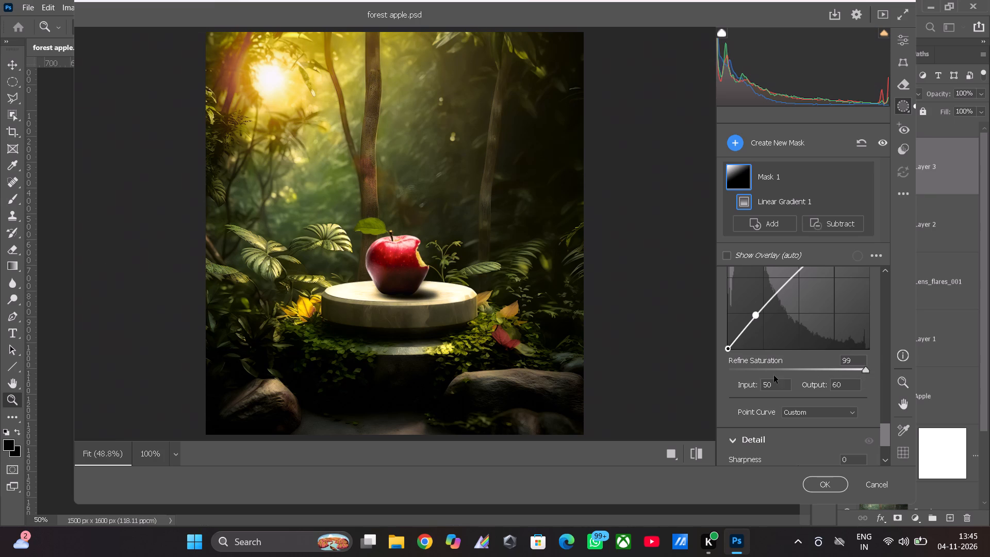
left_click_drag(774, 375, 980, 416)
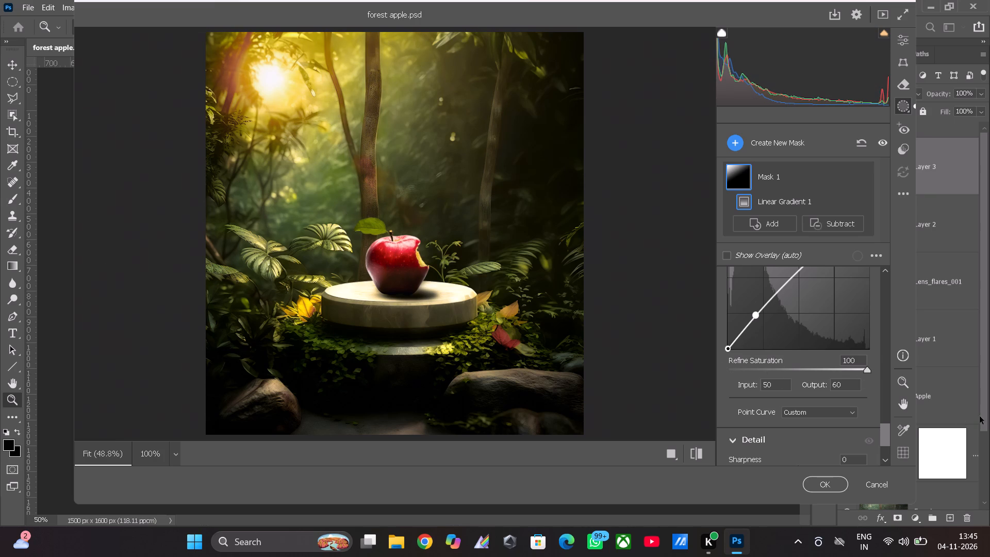
Reset all masking to remove the linear gradient mask and its adjustments.
scroll(827, 365, "up", 12)
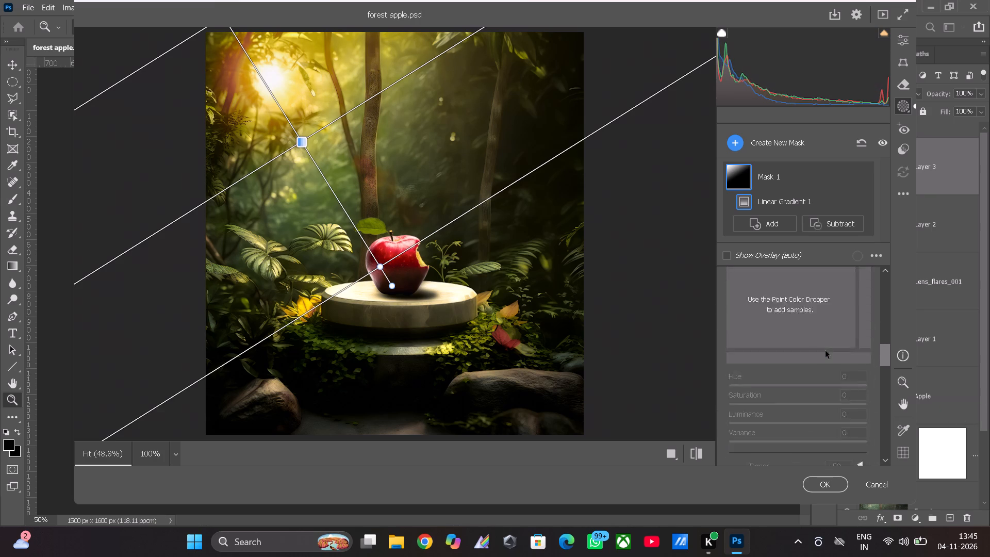
scroll(826, 351, "up", 16)
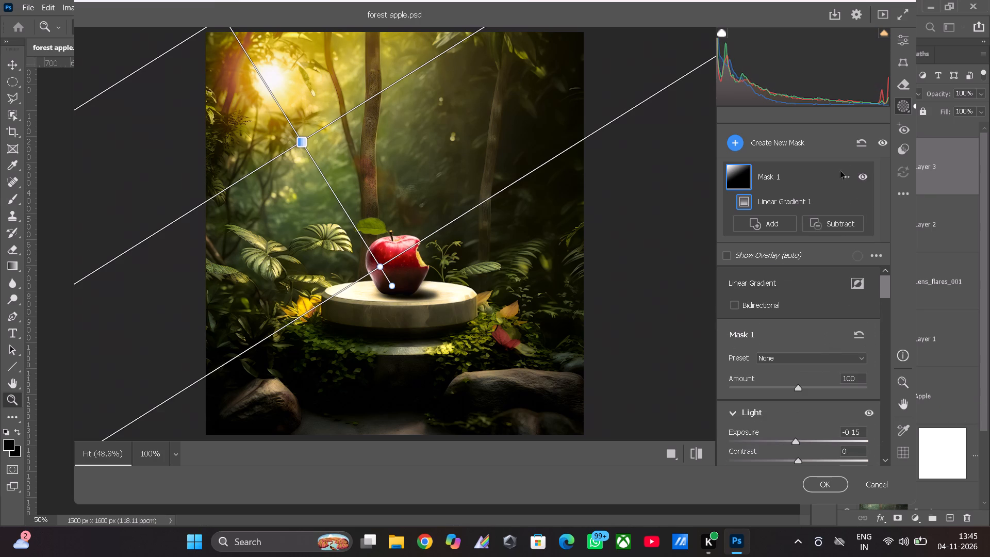
left_click(857, 146)
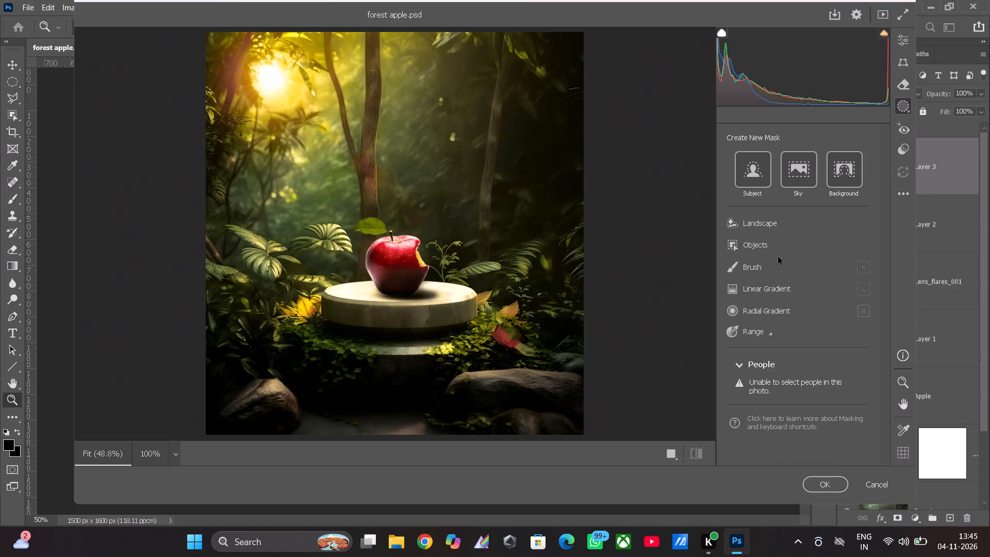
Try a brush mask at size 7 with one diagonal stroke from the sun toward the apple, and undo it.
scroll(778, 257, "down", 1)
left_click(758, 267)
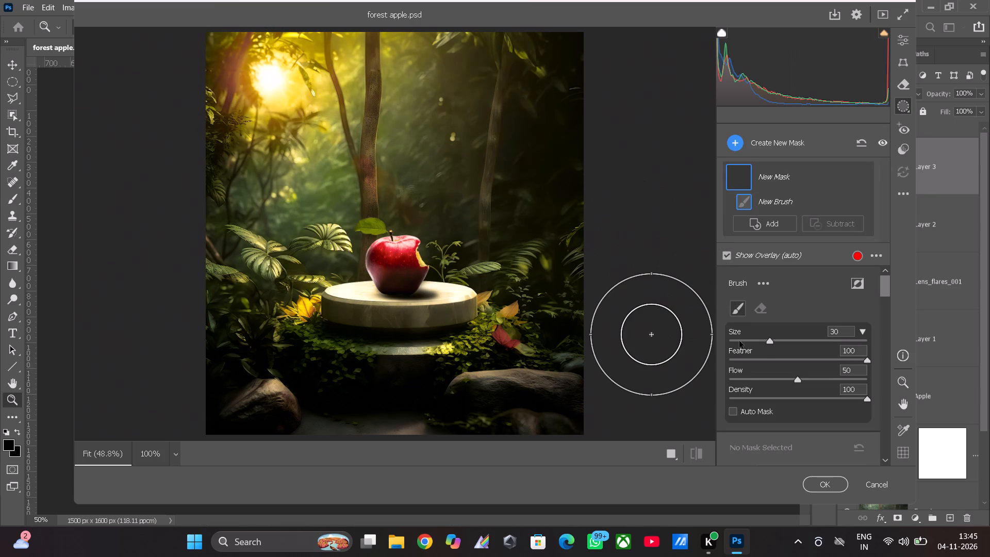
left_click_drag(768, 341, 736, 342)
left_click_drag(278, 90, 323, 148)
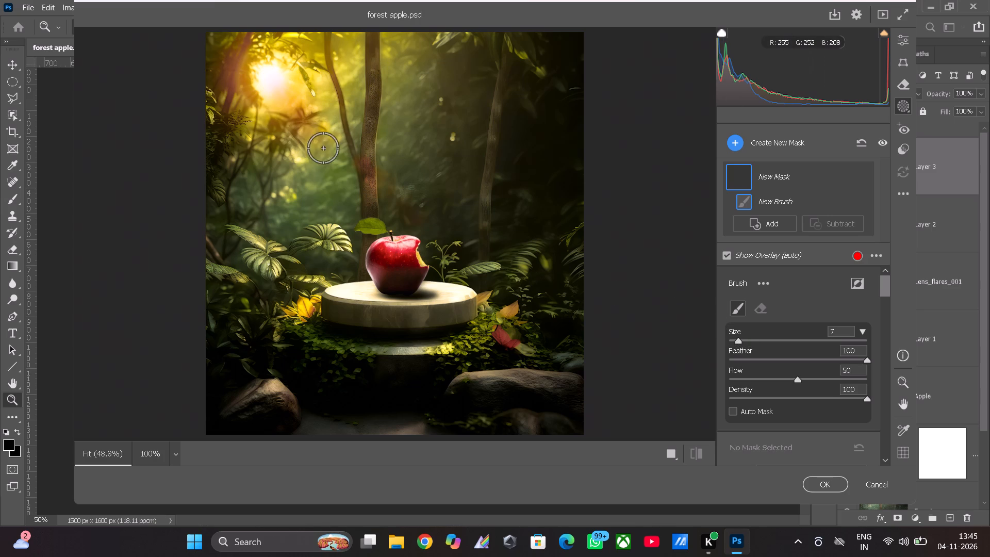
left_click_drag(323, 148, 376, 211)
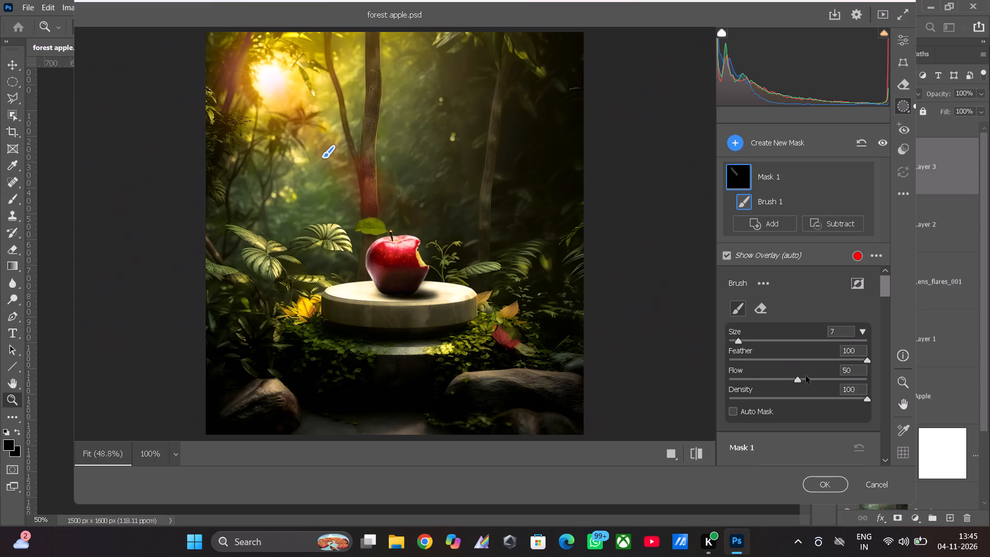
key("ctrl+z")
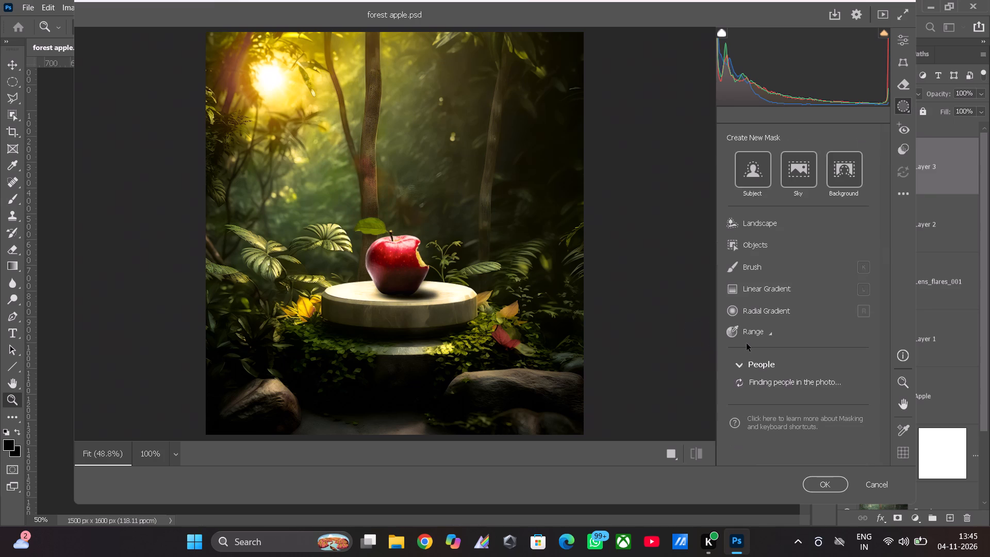
Create a brush mask at size 5 and paint three diagonal light-ray strokes fanning out from the sun toward the apple and plants.
left_click(762, 270)
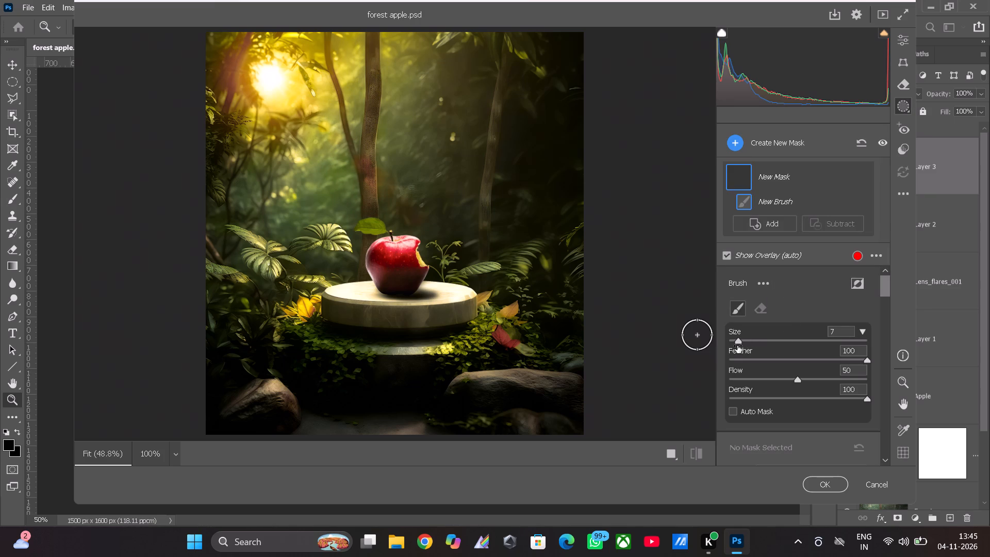
left_click(736, 343)
left_click_drag(289, 102, 331, 155)
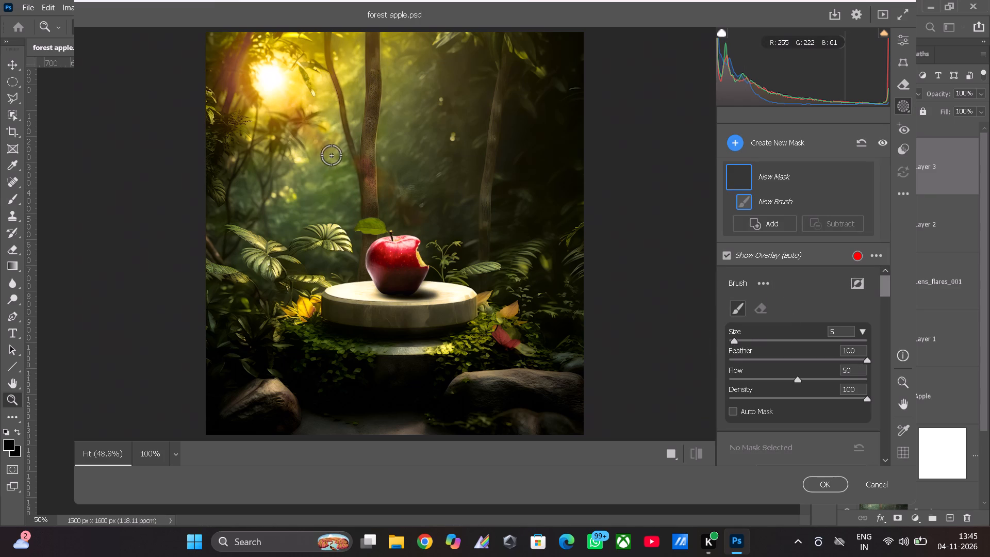
left_click_drag(331, 155, 378, 207)
left_click_drag(313, 86, 415, 171)
left_click_drag(269, 107, 323, 224)
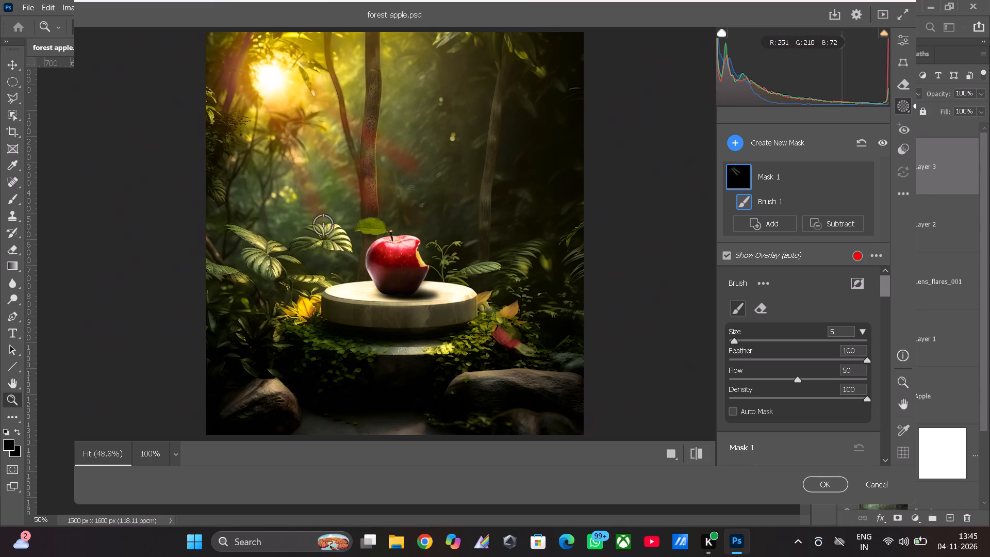
left_click_drag(323, 224, 326, 227)
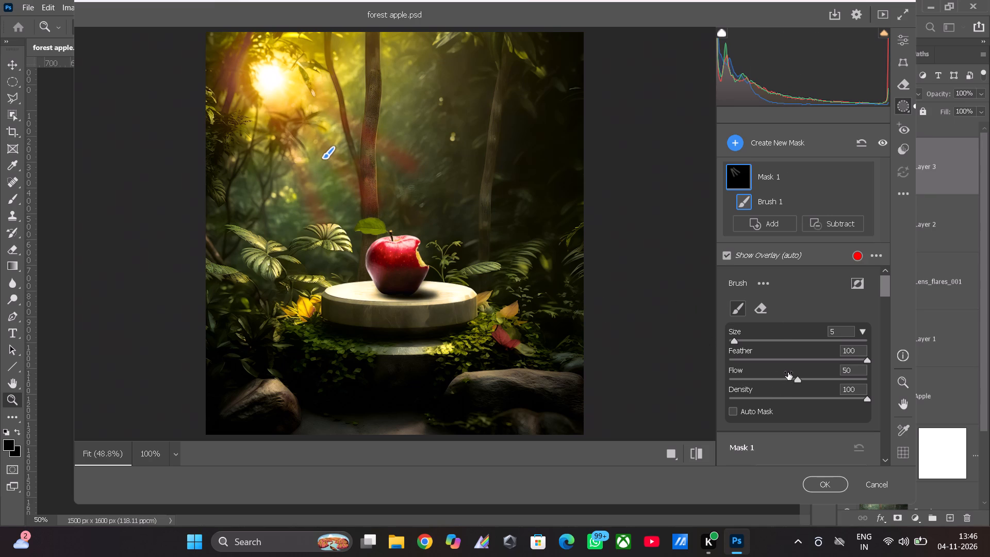
Set the brush mask's Highlights, Shadows and Whites to +100 each and its Blacks to +45.
scroll(788, 372, "down", 1)
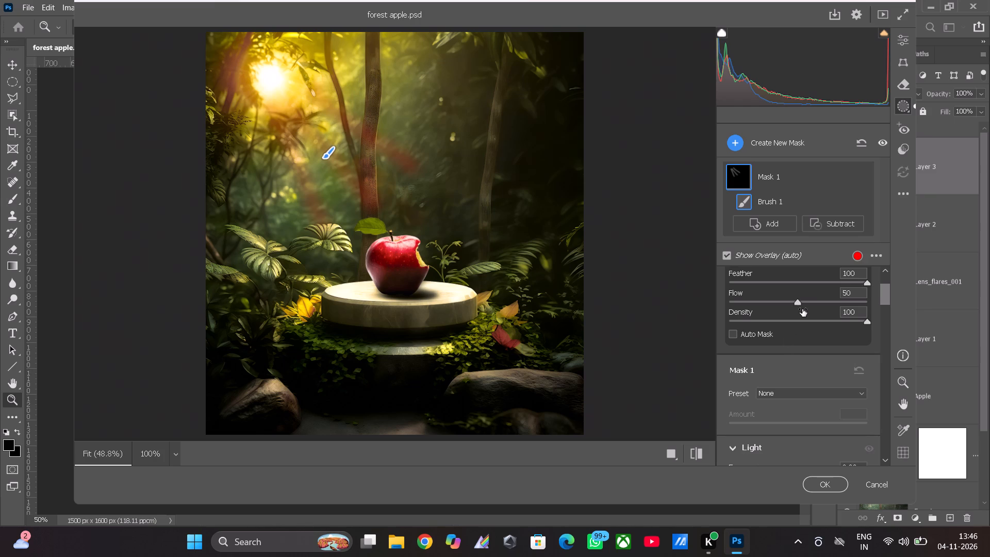
scroll(802, 322, "down", 3)
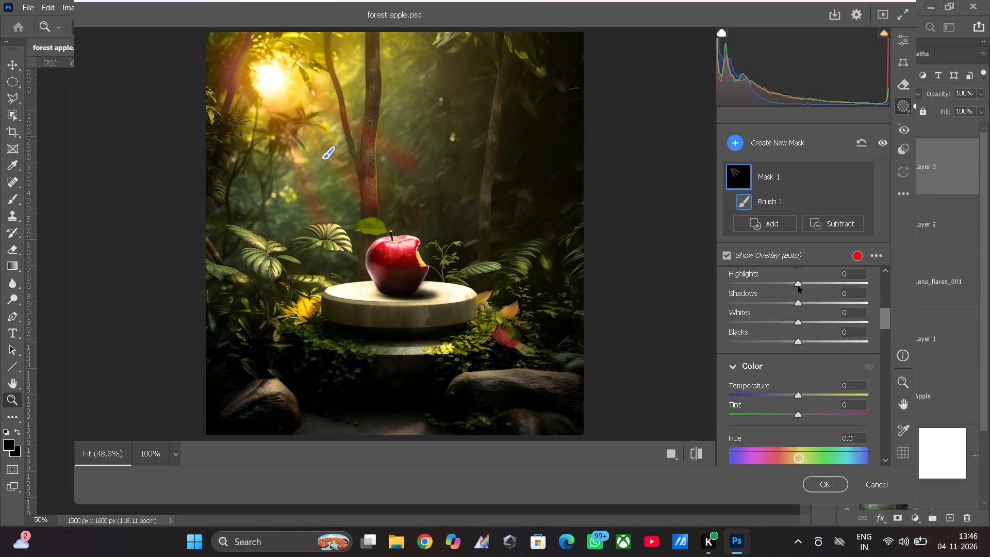
left_click_drag(798, 284, 897, 310)
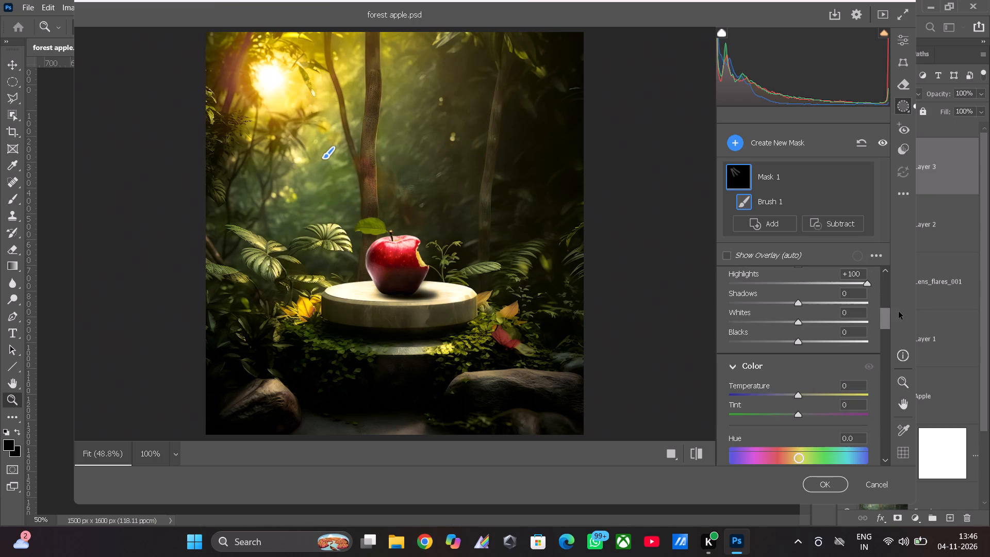
left_click_drag(798, 302, 896, 320)
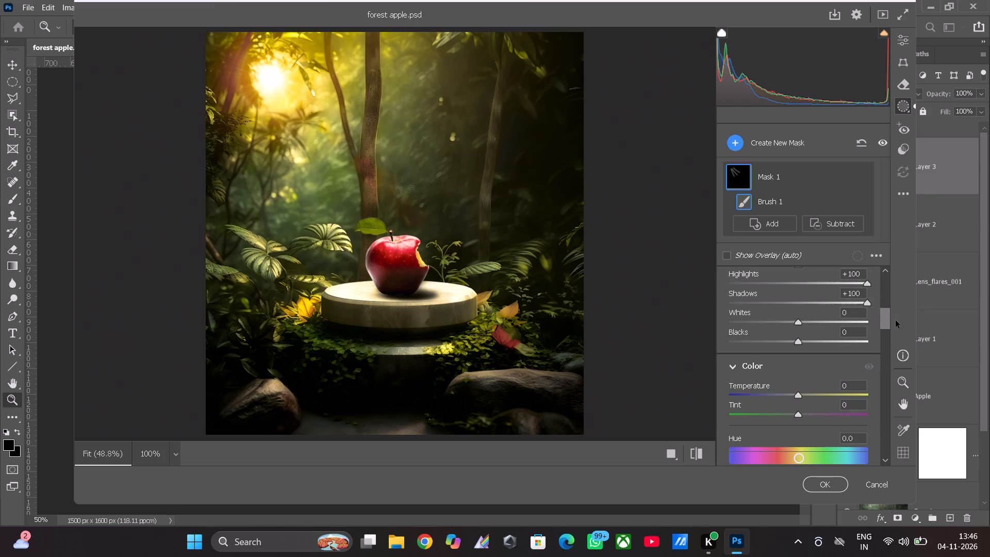
left_click_drag(896, 320, 896, 321)
left_click_drag(800, 323, 868, 339)
left_click_drag(868, 339, 874, 340)
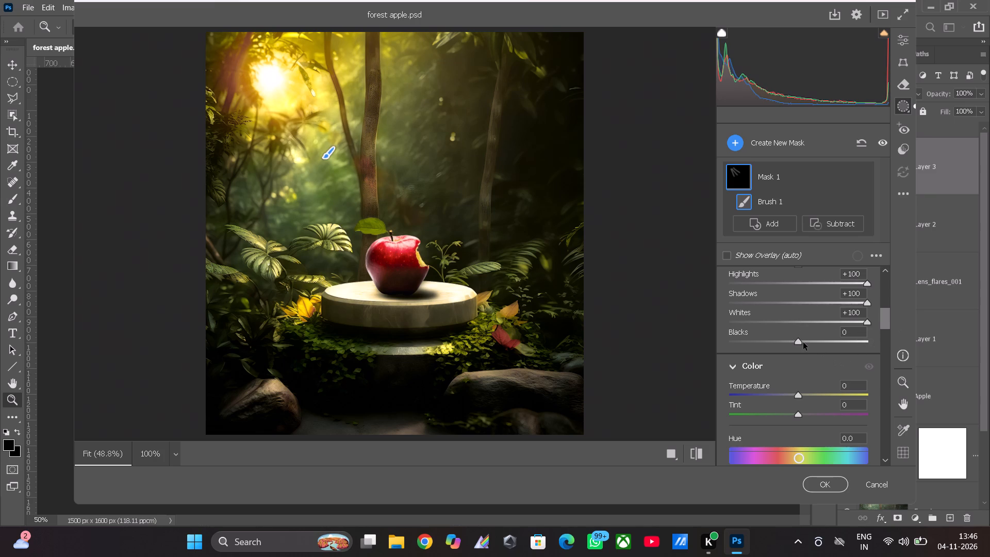
left_click_drag(802, 342, 828, 357)
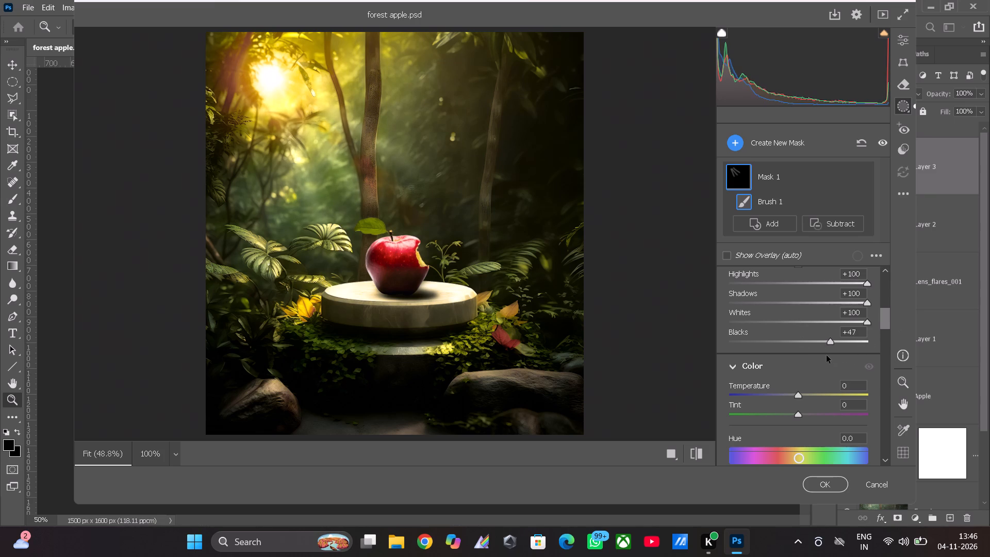
Set the brush mask's Temperature to +100, Hue to about +8 and Saturation to -3.
left_click_drag(797, 398, 830, 401)
left_click_drag(830, 401, 848, 405)
scroll(798, 387, "down", 1)
left_click_drag(799, 381, 841, 375)
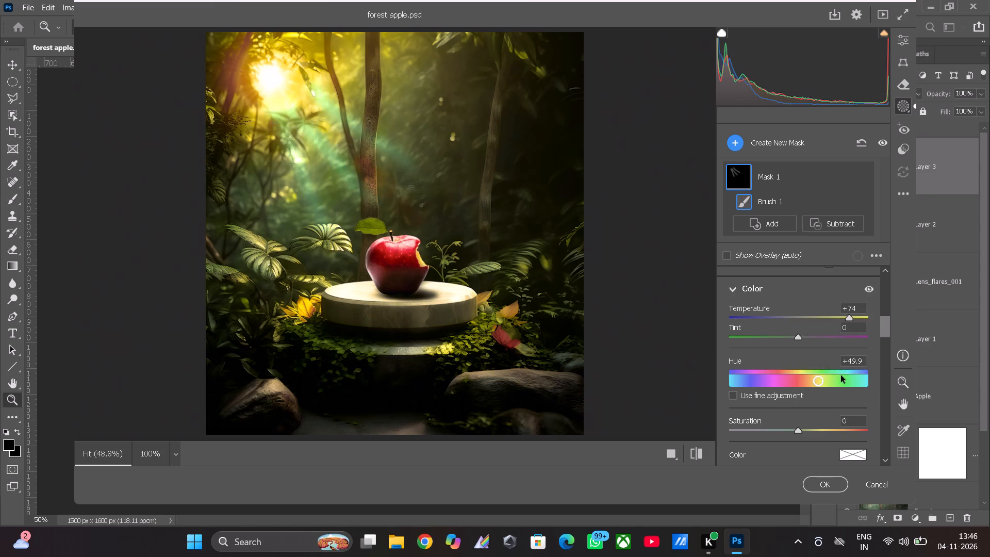
left_click_drag(841, 375, 812, 379)
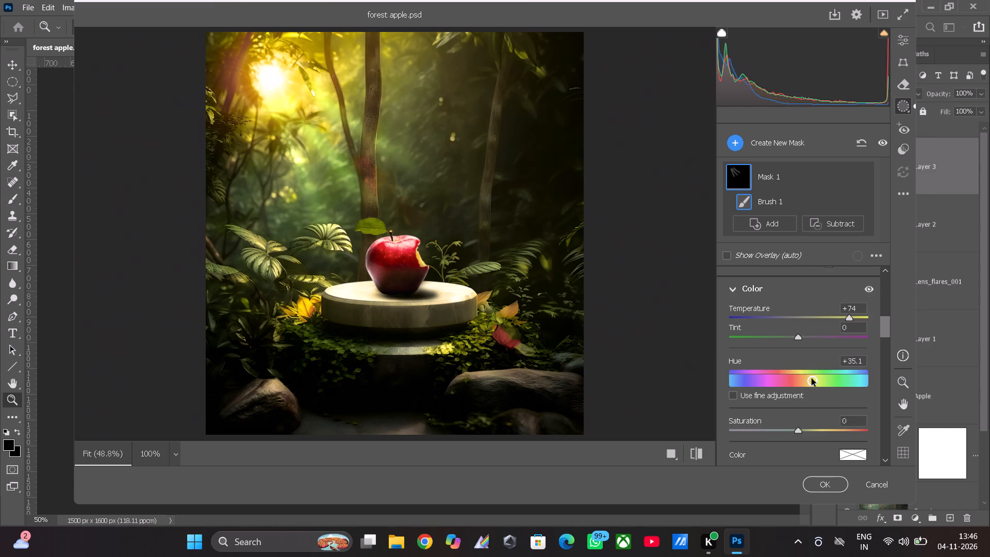
left_click_drag(812, 379, 808, 377)
left_click_drag(808, 377, 807, 379)
left_click_drag(850, 317, 874, 325)
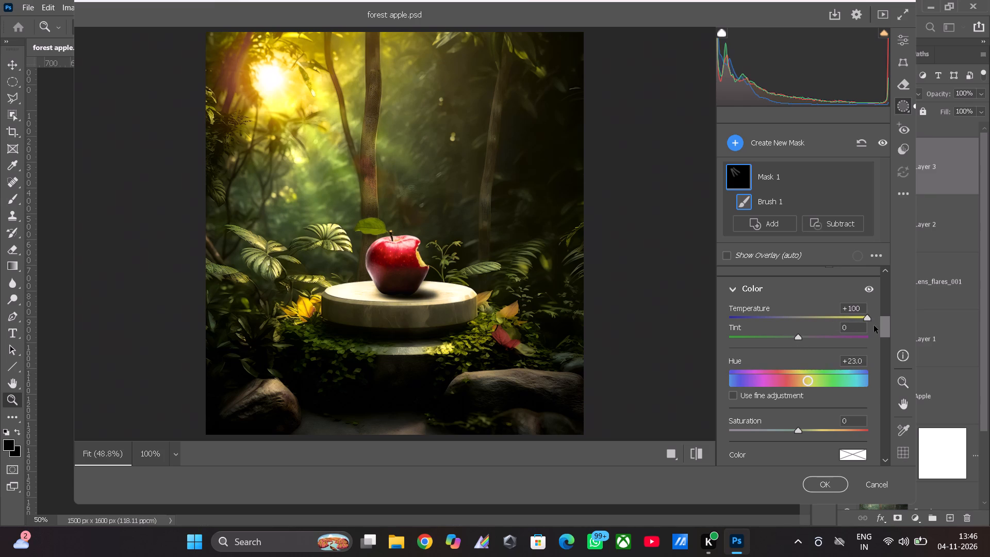
left_click_drag(874, 325, 869, 336)
scroll(790, 403, "down", 1)
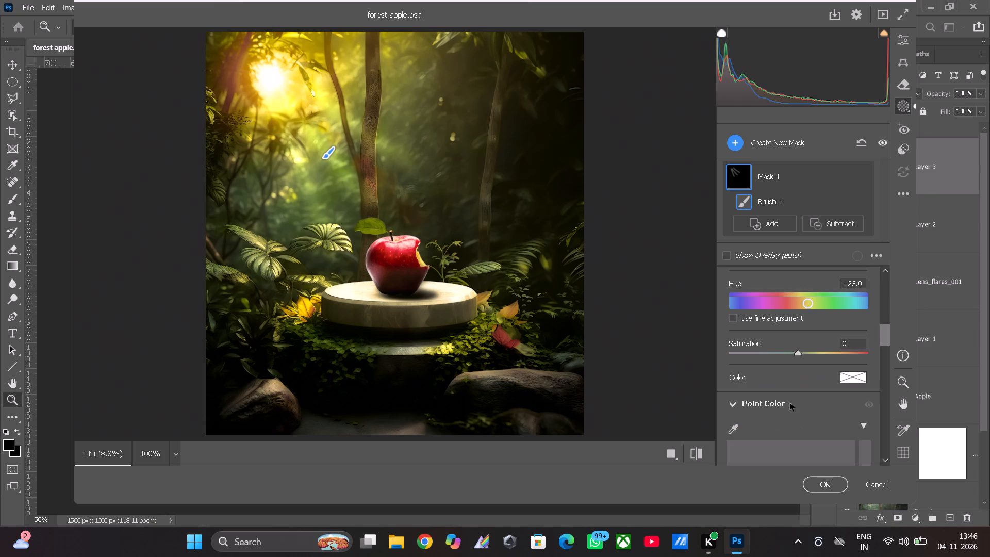
left_click_drag(798, 354, 831, 367)
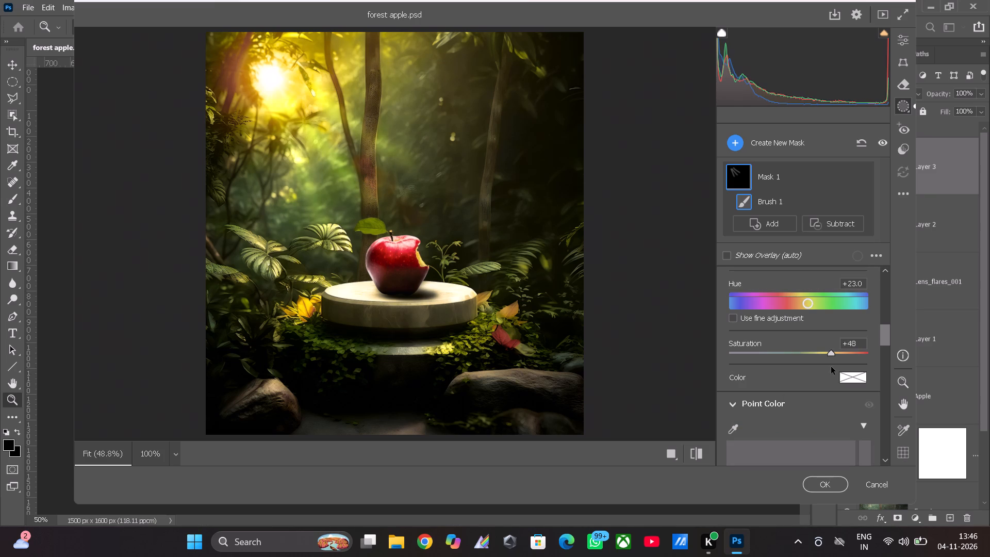
left_click_drag(831, 367, 796, 367)
left_click(805, 303)
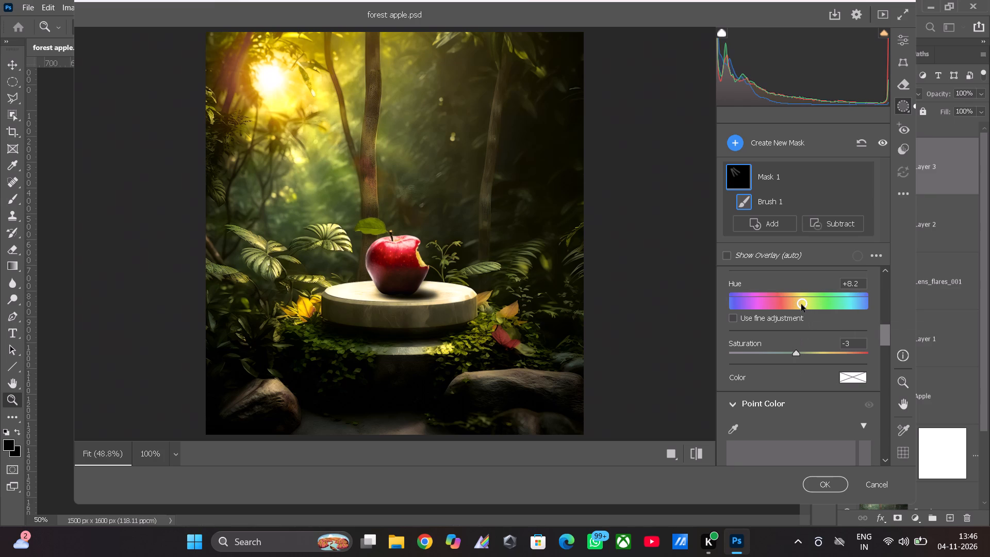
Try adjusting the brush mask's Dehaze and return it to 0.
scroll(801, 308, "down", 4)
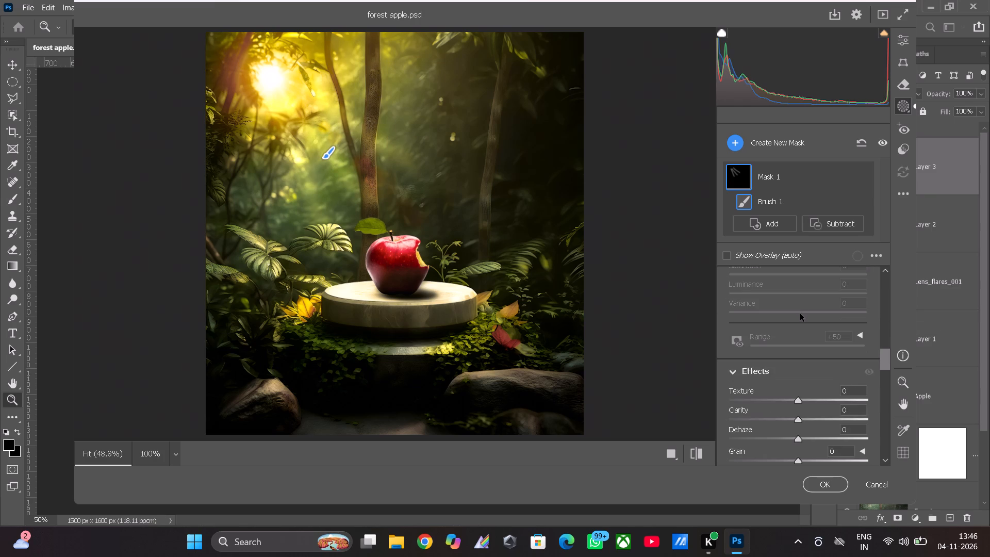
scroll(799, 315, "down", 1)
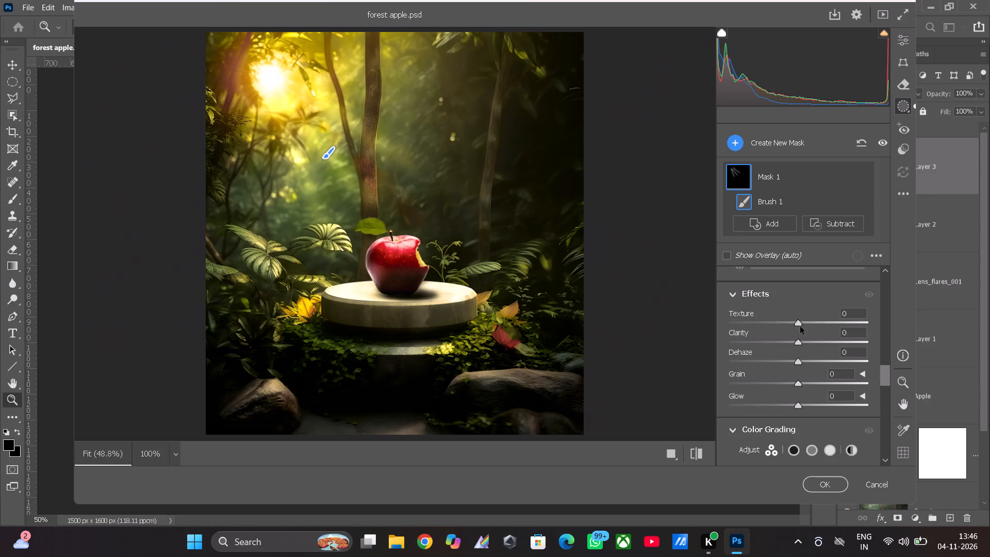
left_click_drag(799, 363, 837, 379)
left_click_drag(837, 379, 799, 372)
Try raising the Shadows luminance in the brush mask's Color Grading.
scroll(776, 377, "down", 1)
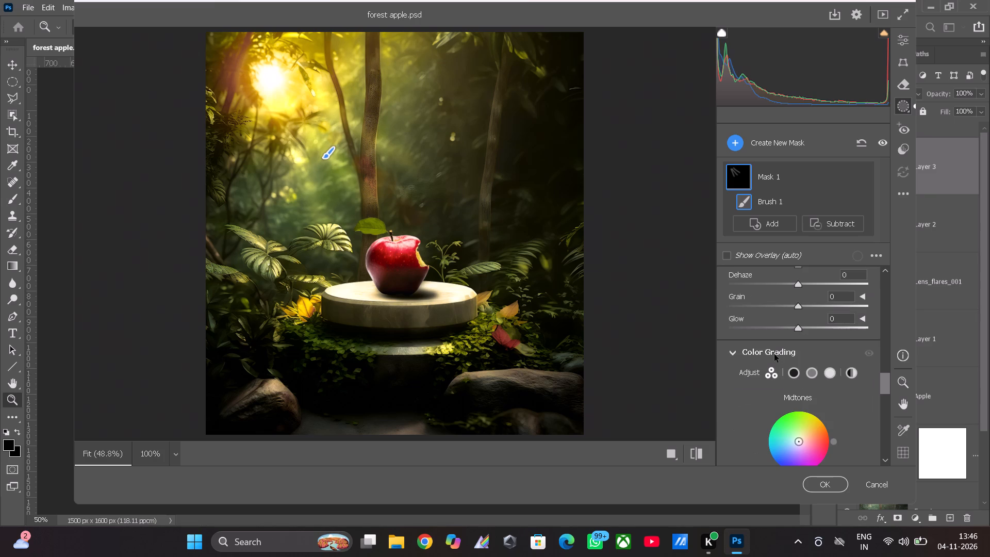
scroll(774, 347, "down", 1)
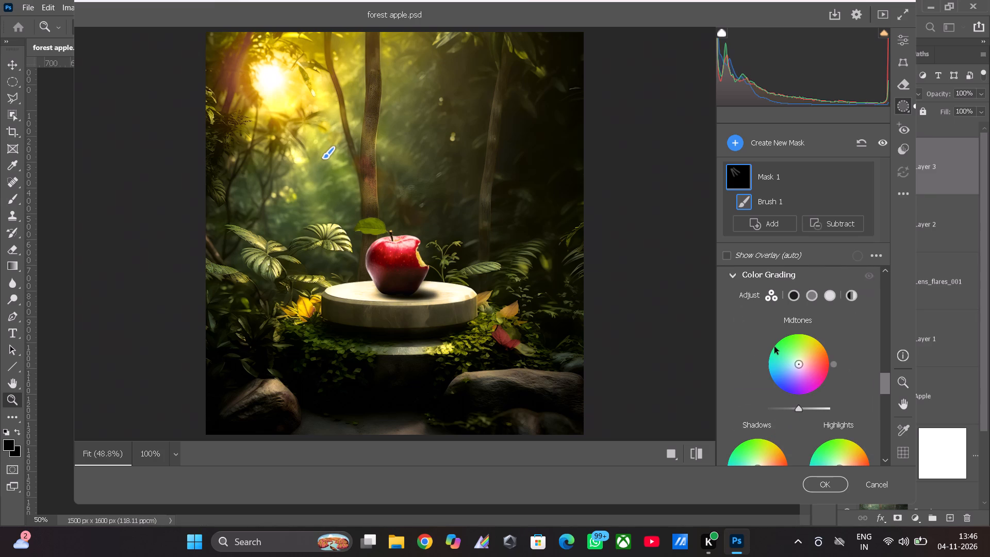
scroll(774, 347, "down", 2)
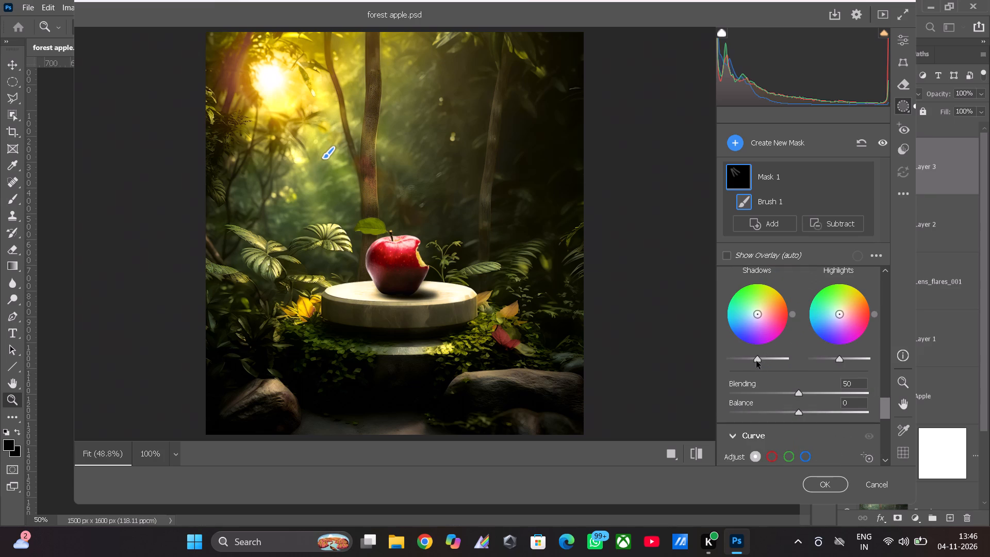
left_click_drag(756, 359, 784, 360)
Reset all masking to remove the painted brush mask and its adjustments.
scroll(786, 358, "up", 18)
scroll(789, 333, "up", 4)
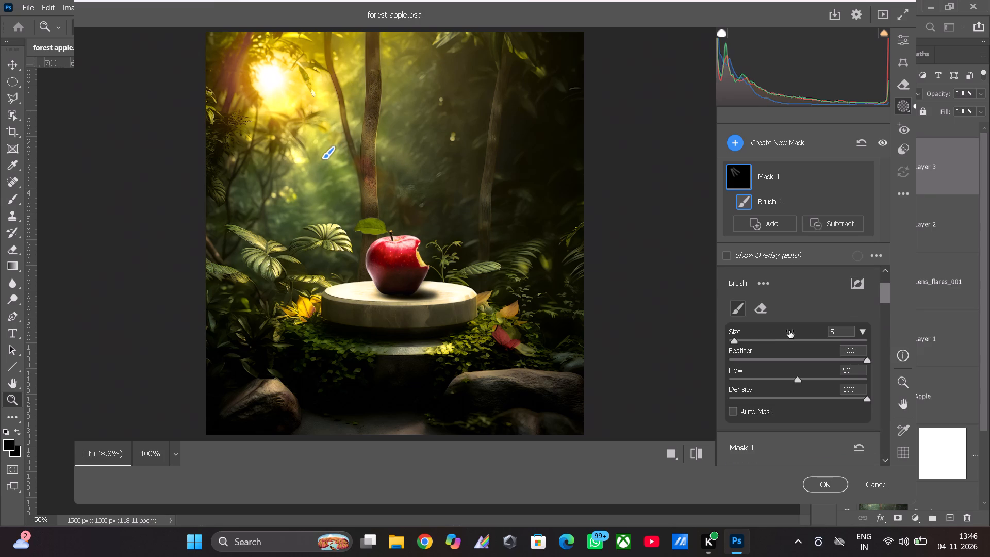
left_click(864, 140)
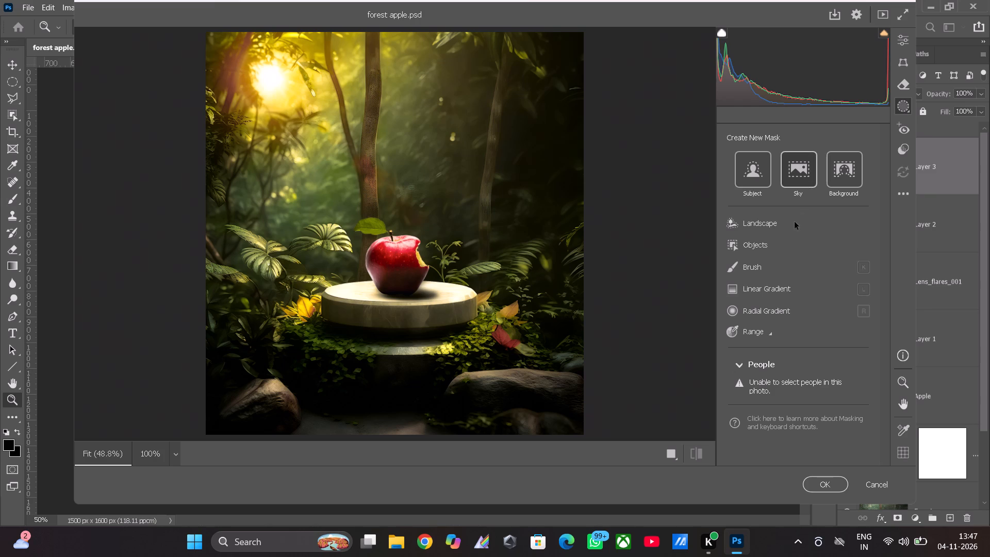
Create a new brush mask at size 5 and paint three diagonal light-ray strokes fanning out from the sun toward the apple and plants.
left_click(750, 259)
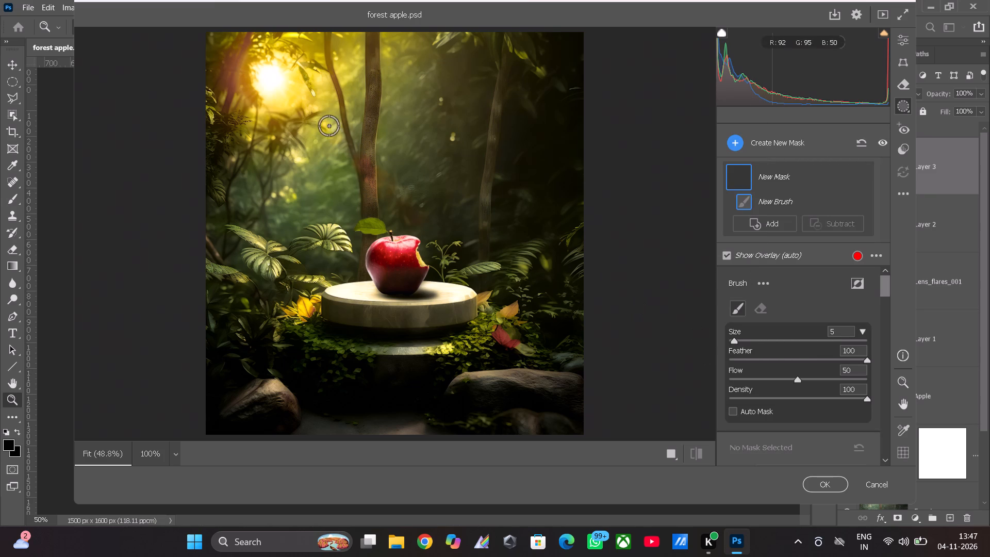
left_click_drag(293, 99, 383, 215)
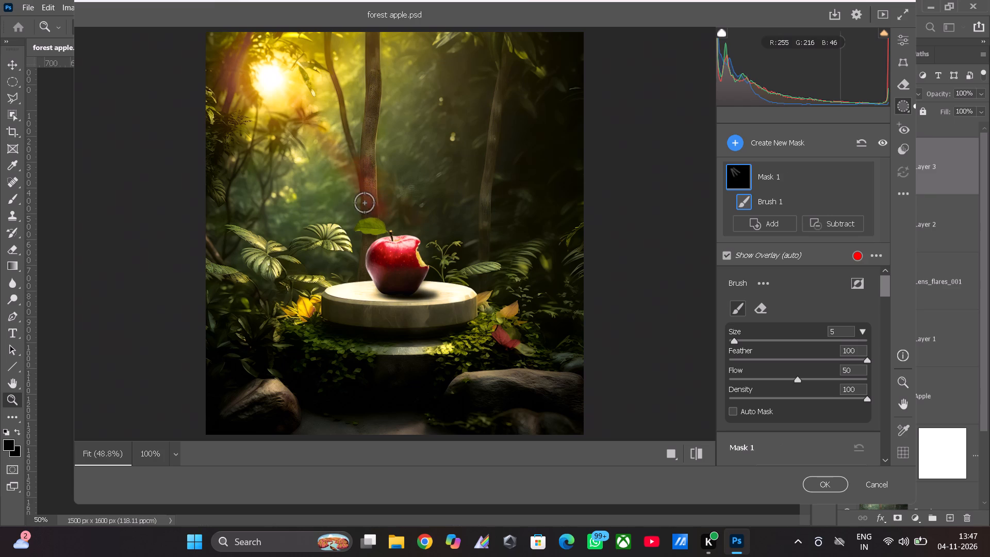
left_click_drag(320, 96, 420, 158)
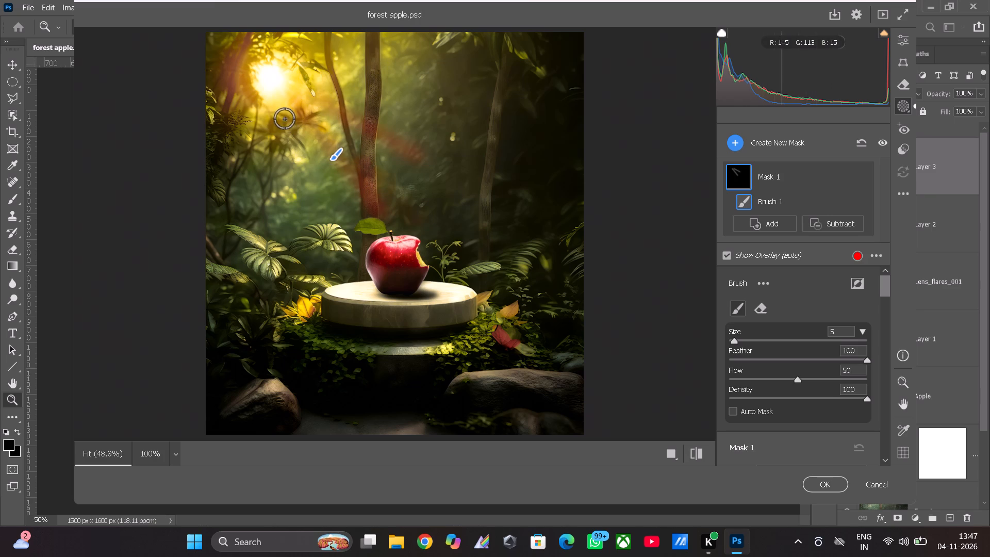
left_click_drag(275, 114, 327, 221)
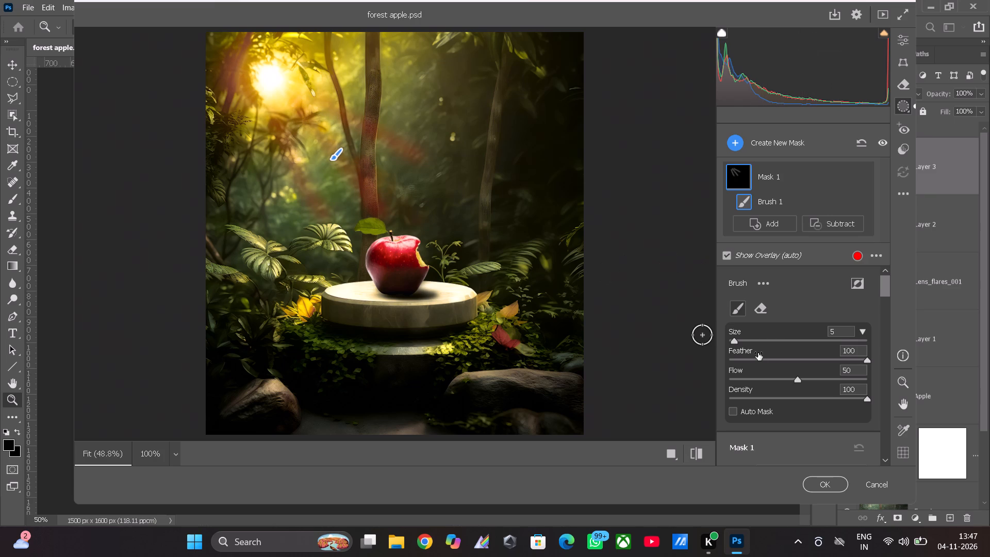
Set the new brush mask's Exposure to +3.00, Contrast to +45 and Highlights to about +88.
scroll(780, 343, "down", 3)
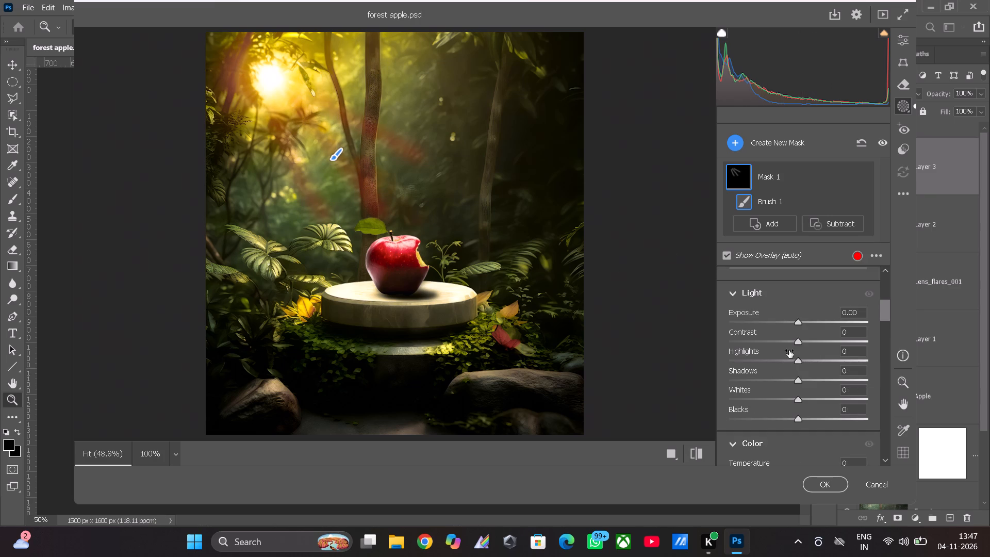
left_click_drag(799, 322, 851, 335)
left_click_drag(799, 338, 830, 348)
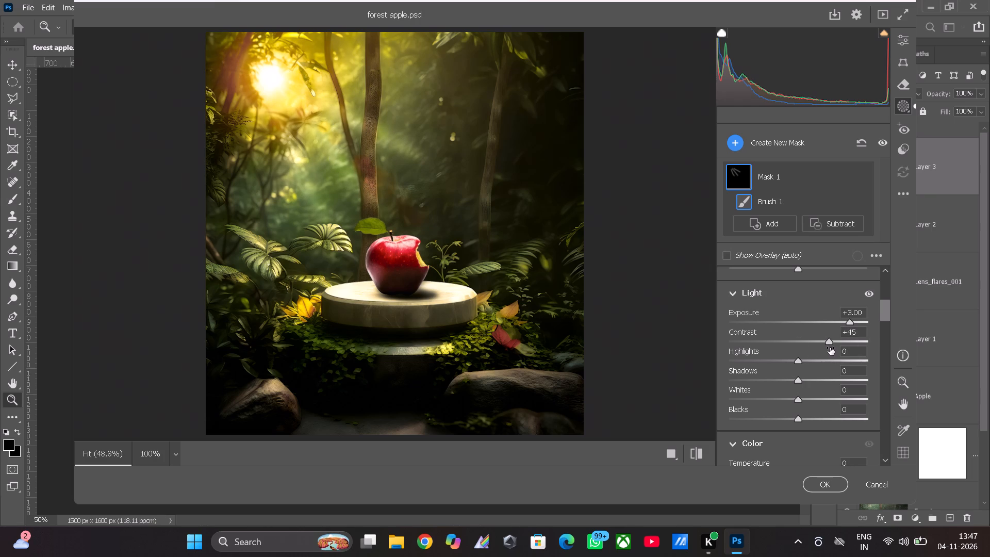
left_click_drag(830, 348, 831, 348)
left_click_drag(796, 362, 857, 378)
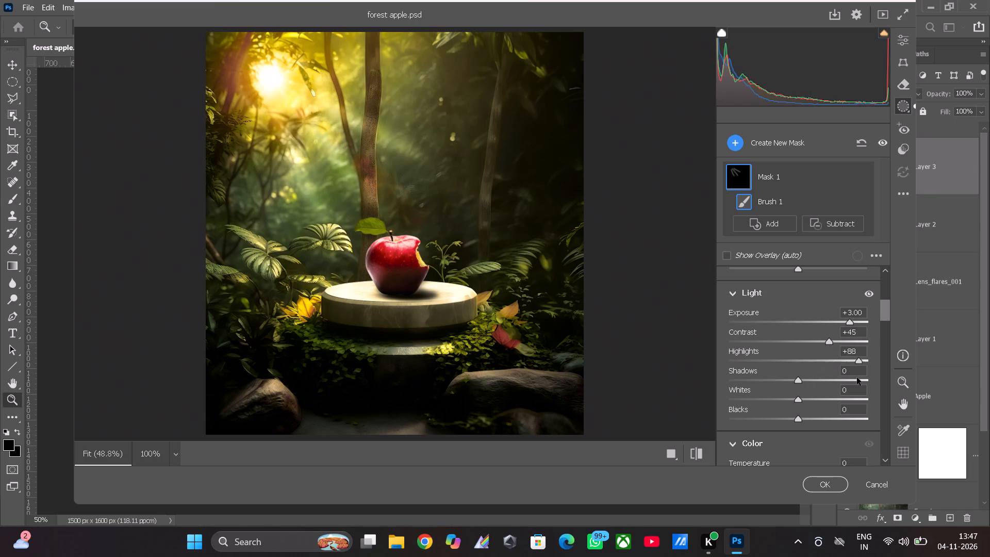
left_click_drag(857, 378, 837, 378)
Warm the painted rays by setting the brush mask's Temperature to about +98.
scroll(821, 383, "down", 2)
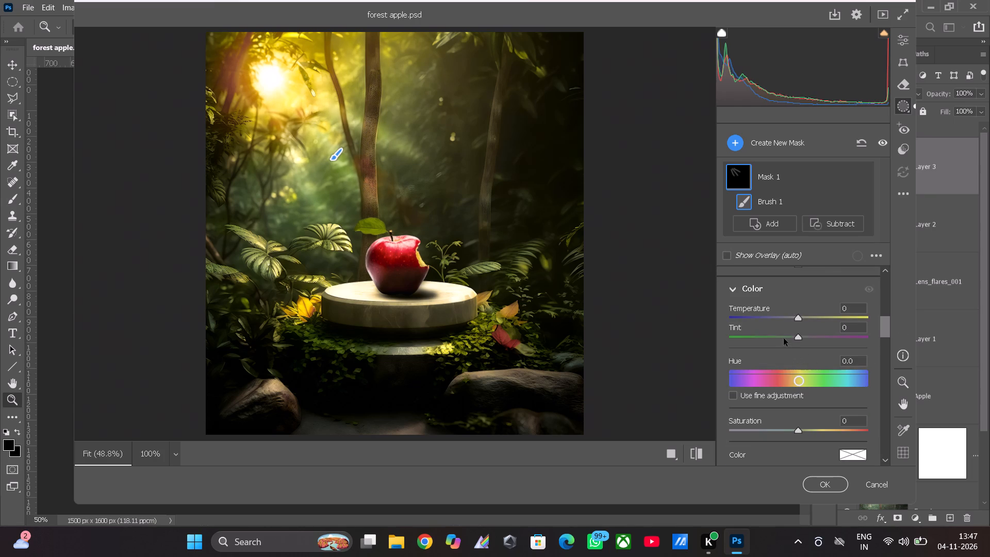
left_click_drag(797, 318, 852, 333)
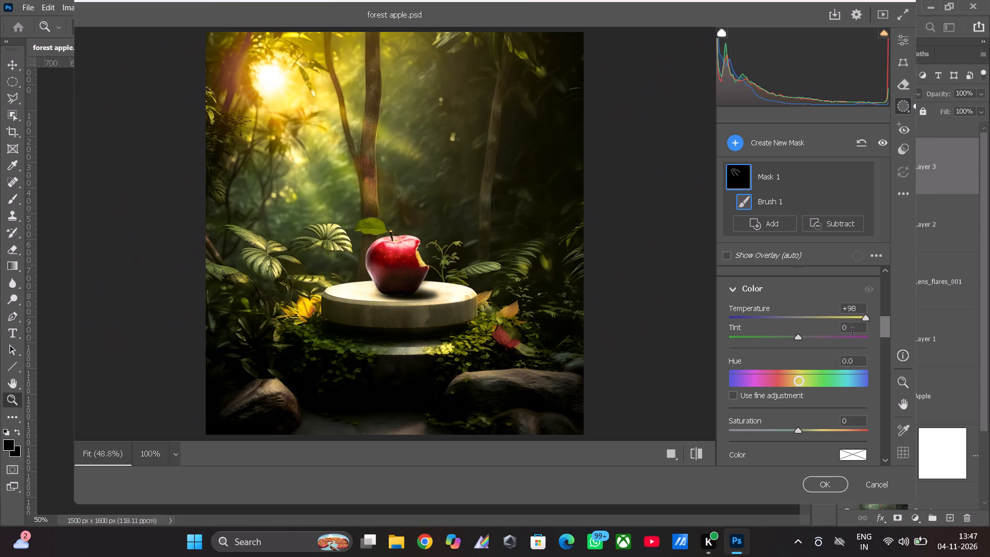
left_click_drag(852, 333, 850, 333)
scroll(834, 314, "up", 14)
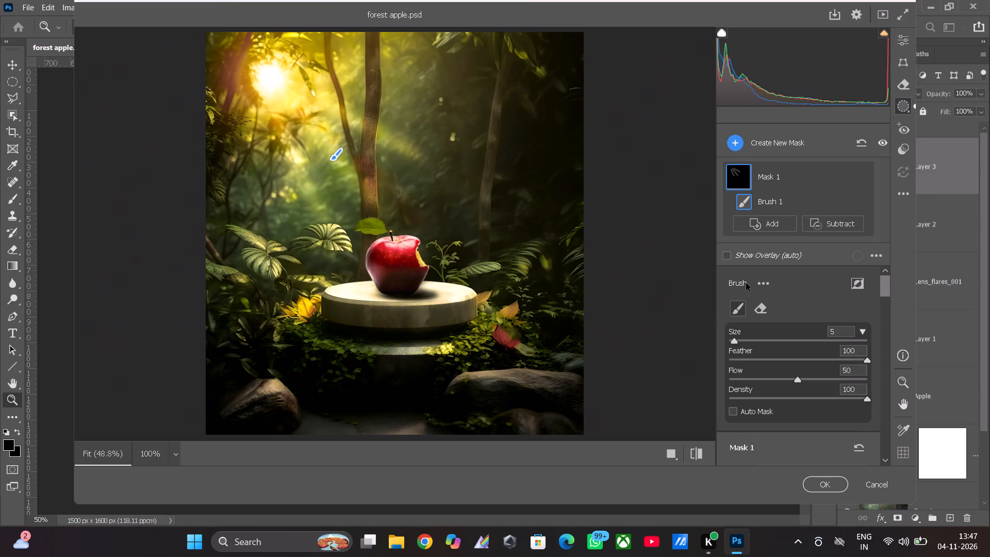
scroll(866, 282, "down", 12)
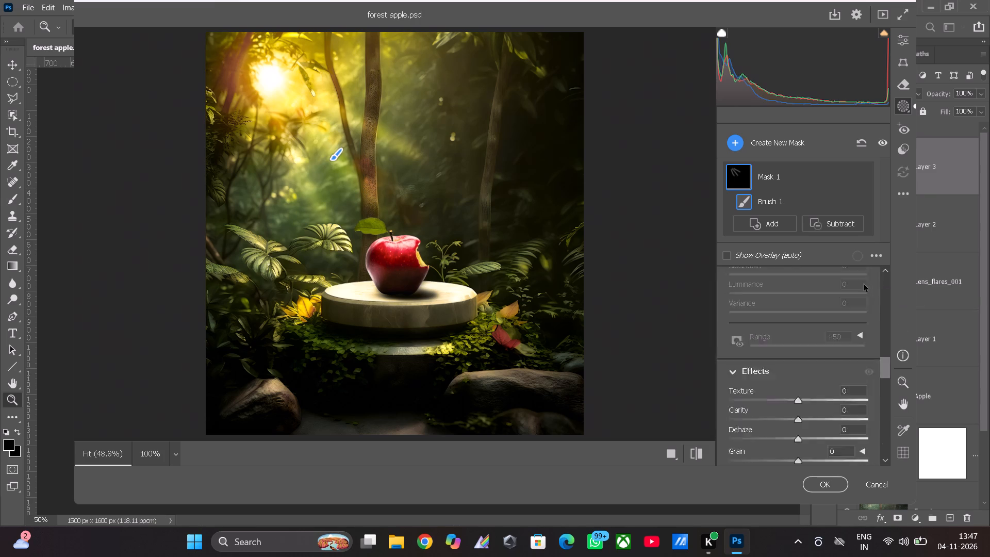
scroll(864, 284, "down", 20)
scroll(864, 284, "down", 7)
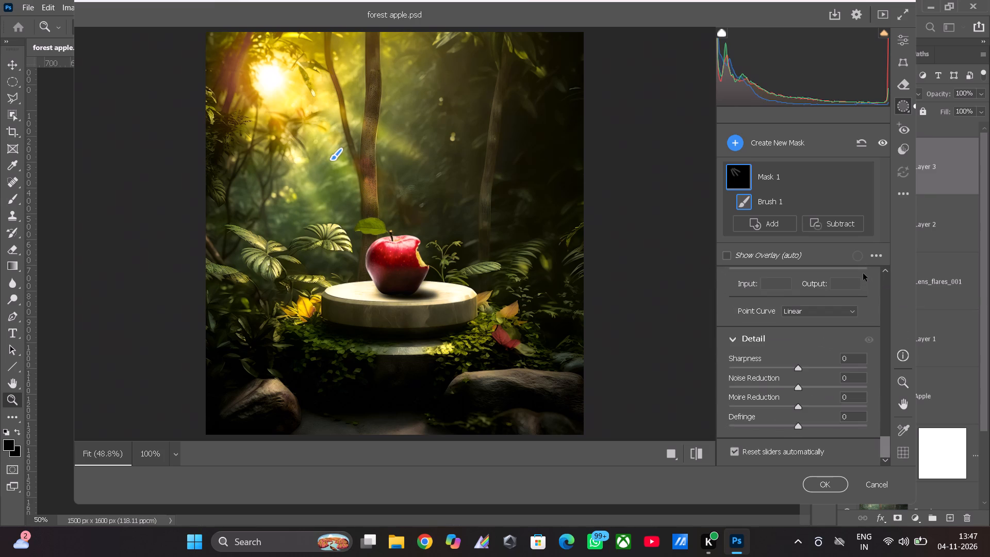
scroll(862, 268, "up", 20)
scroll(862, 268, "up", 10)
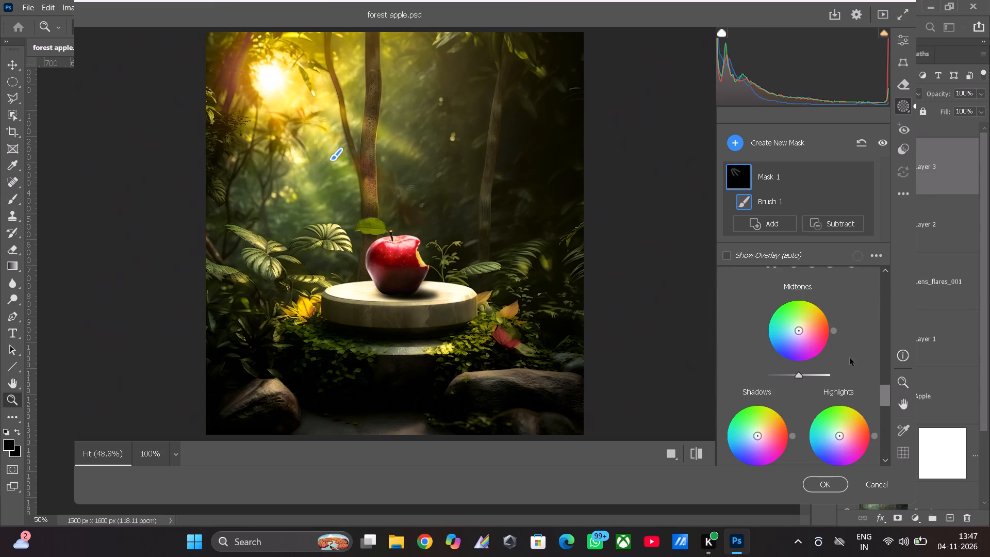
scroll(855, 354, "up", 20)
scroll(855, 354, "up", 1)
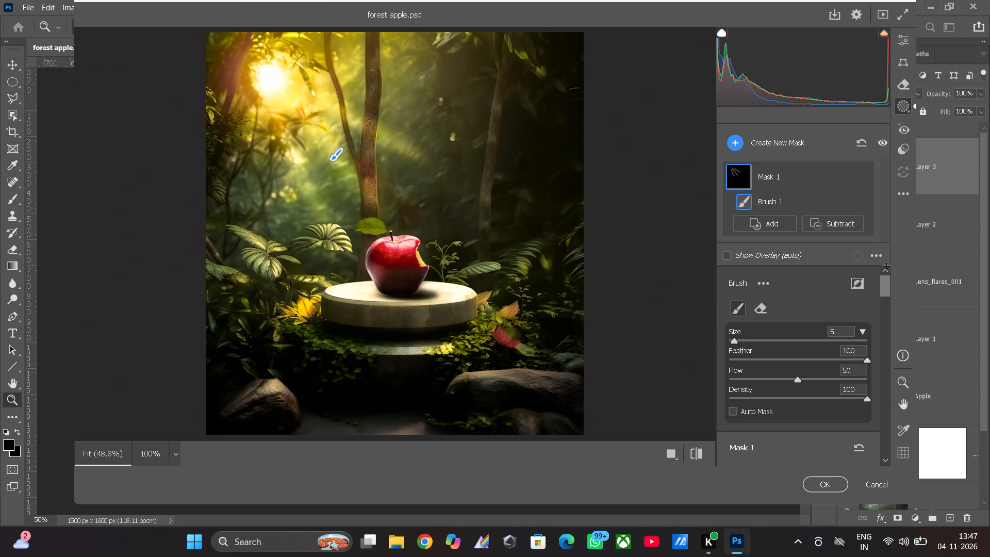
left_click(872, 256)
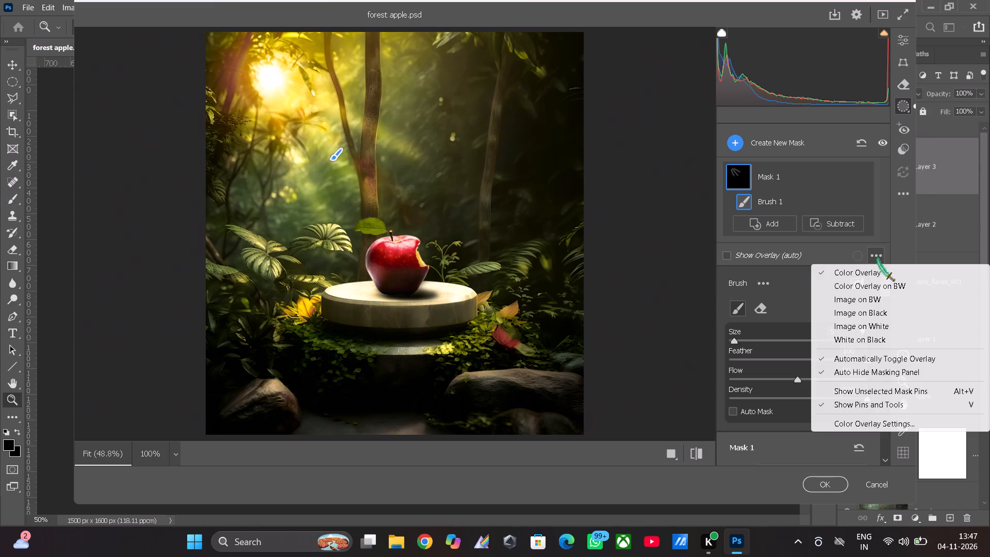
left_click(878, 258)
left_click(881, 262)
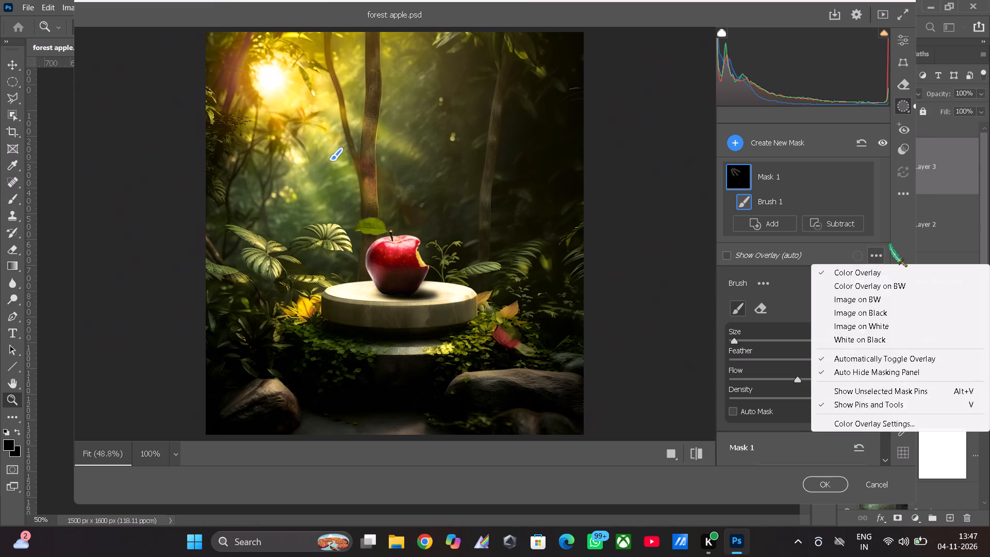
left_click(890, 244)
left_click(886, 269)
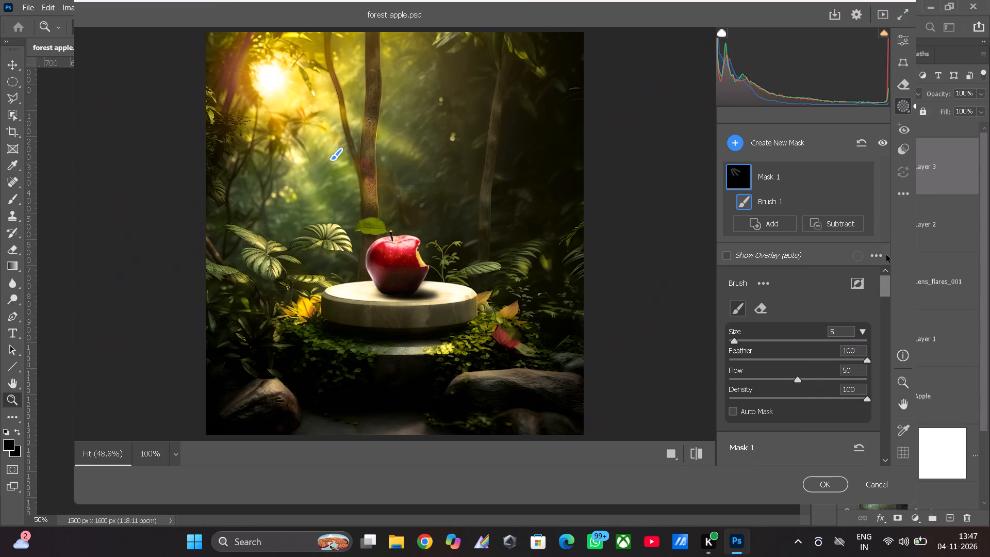
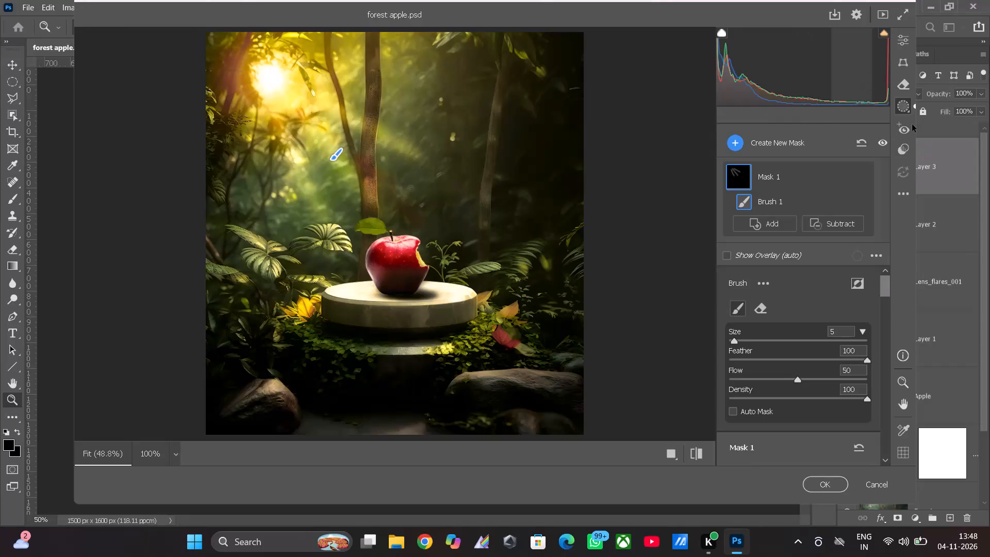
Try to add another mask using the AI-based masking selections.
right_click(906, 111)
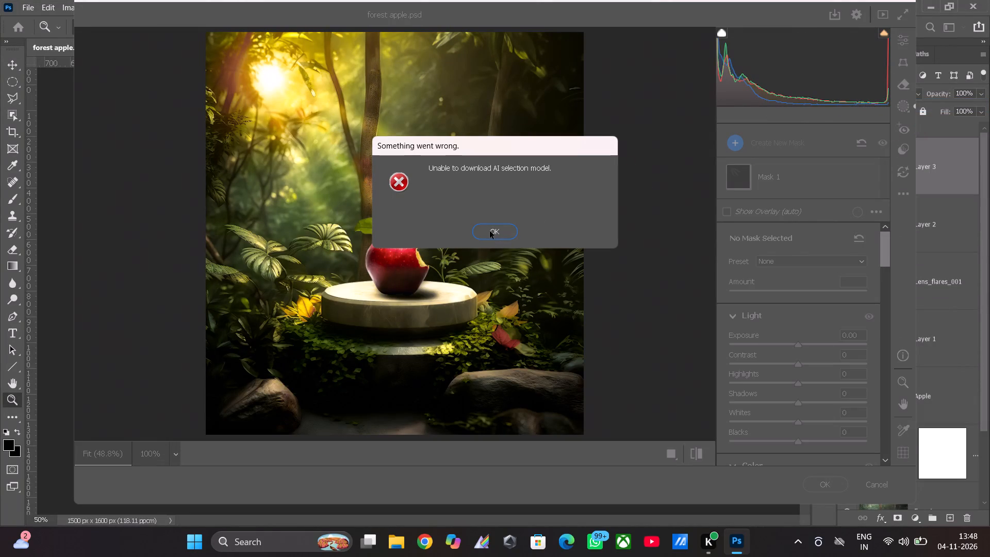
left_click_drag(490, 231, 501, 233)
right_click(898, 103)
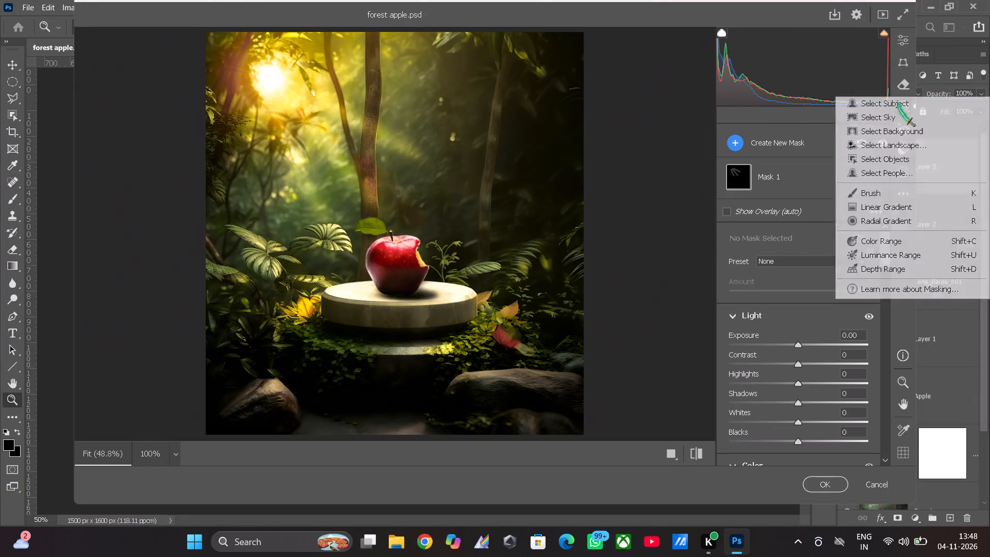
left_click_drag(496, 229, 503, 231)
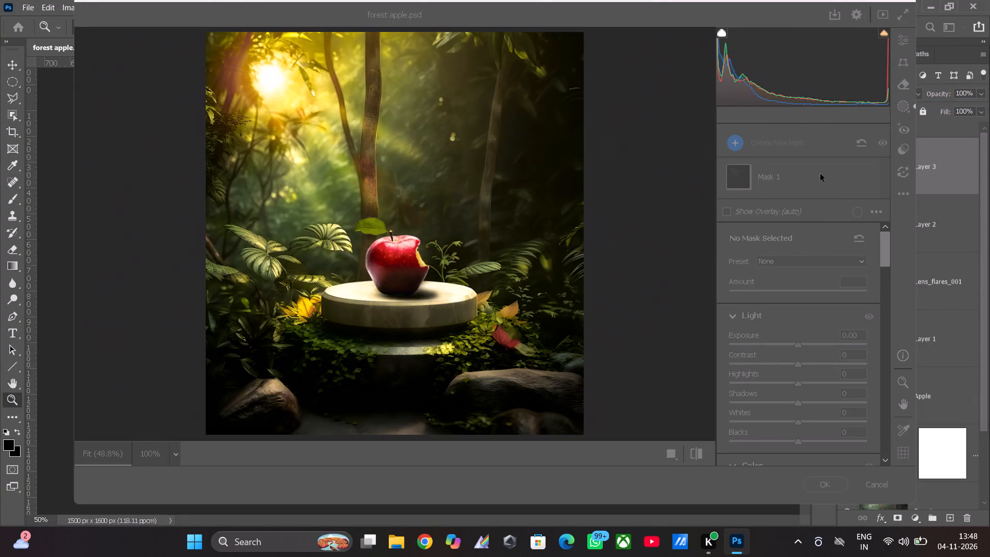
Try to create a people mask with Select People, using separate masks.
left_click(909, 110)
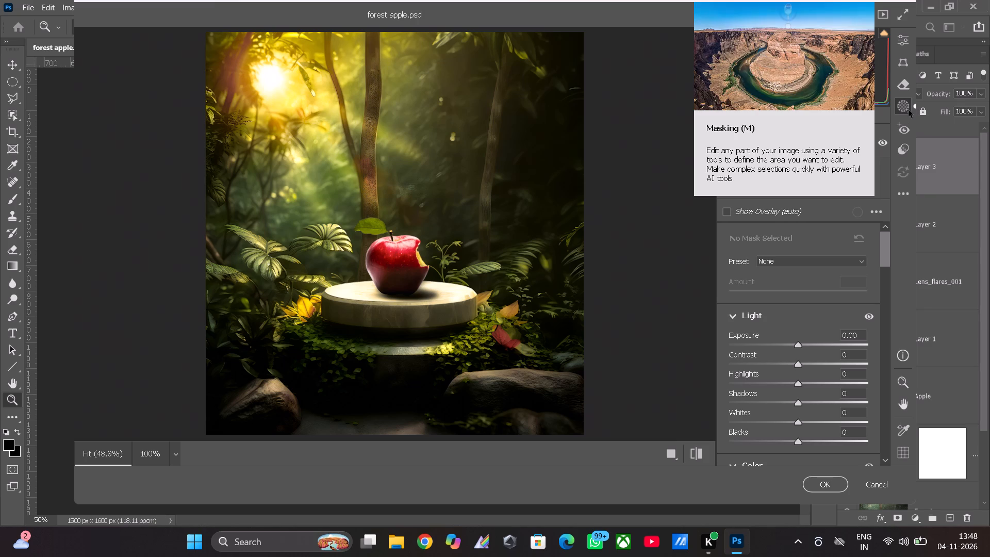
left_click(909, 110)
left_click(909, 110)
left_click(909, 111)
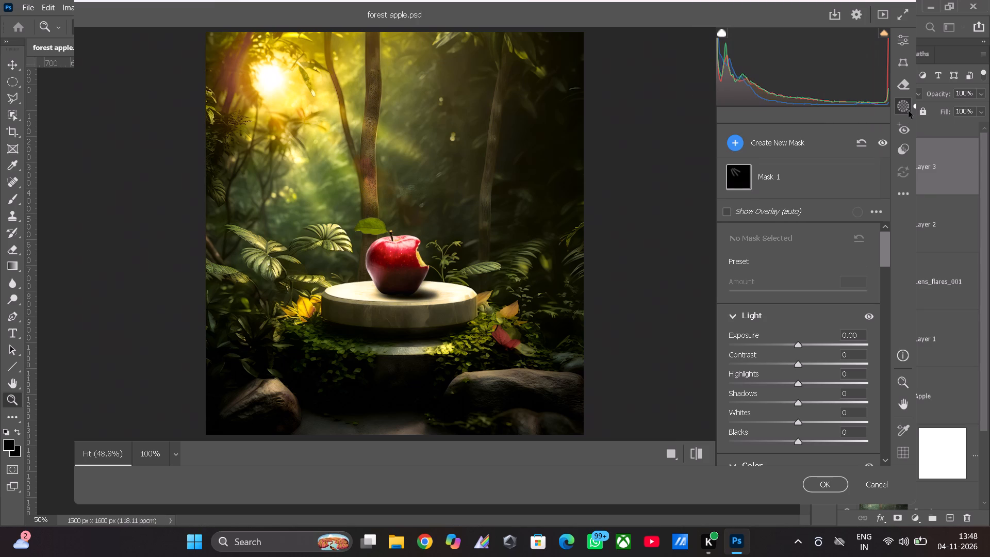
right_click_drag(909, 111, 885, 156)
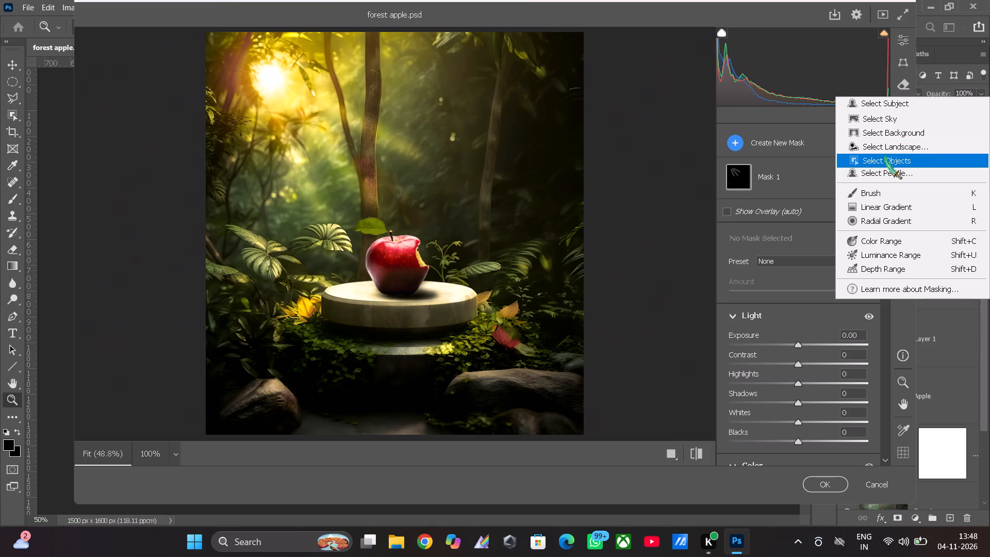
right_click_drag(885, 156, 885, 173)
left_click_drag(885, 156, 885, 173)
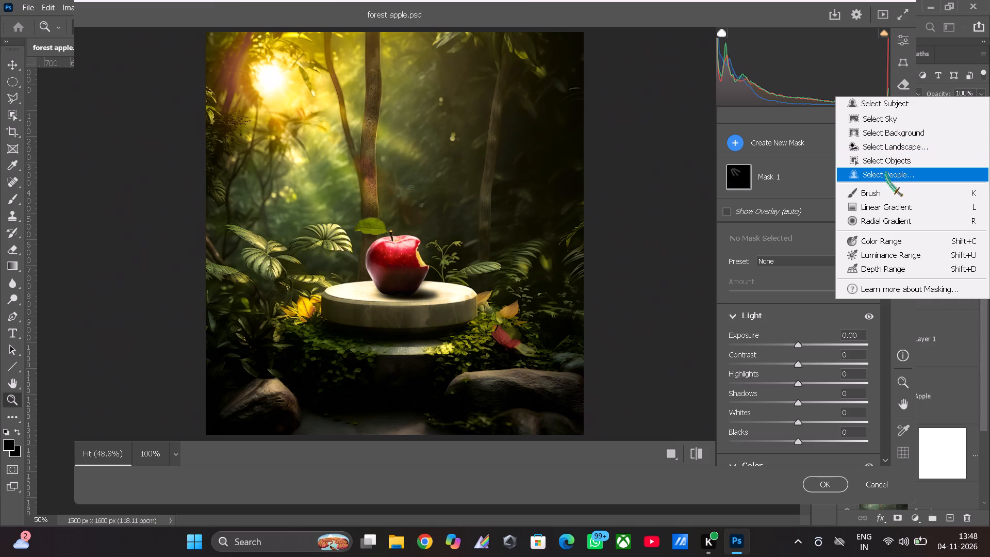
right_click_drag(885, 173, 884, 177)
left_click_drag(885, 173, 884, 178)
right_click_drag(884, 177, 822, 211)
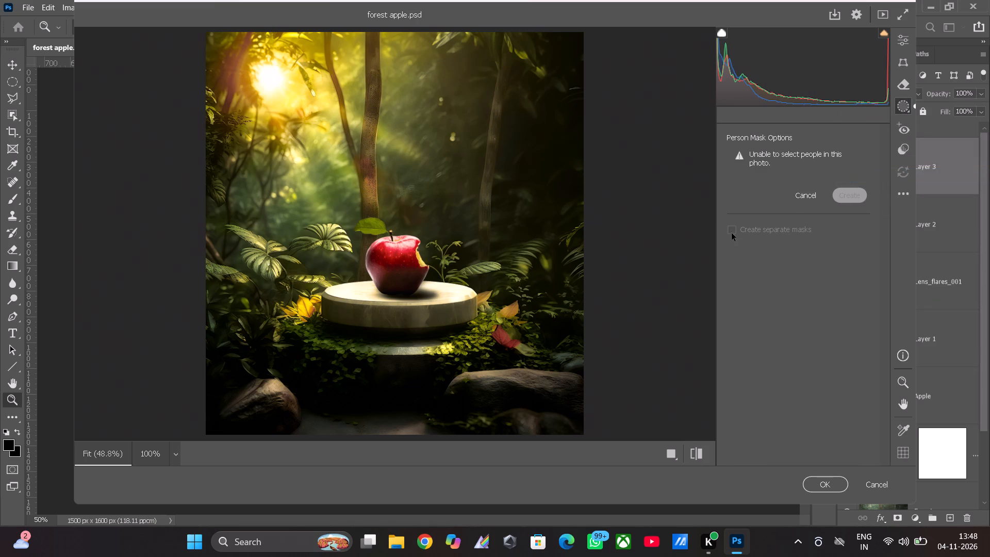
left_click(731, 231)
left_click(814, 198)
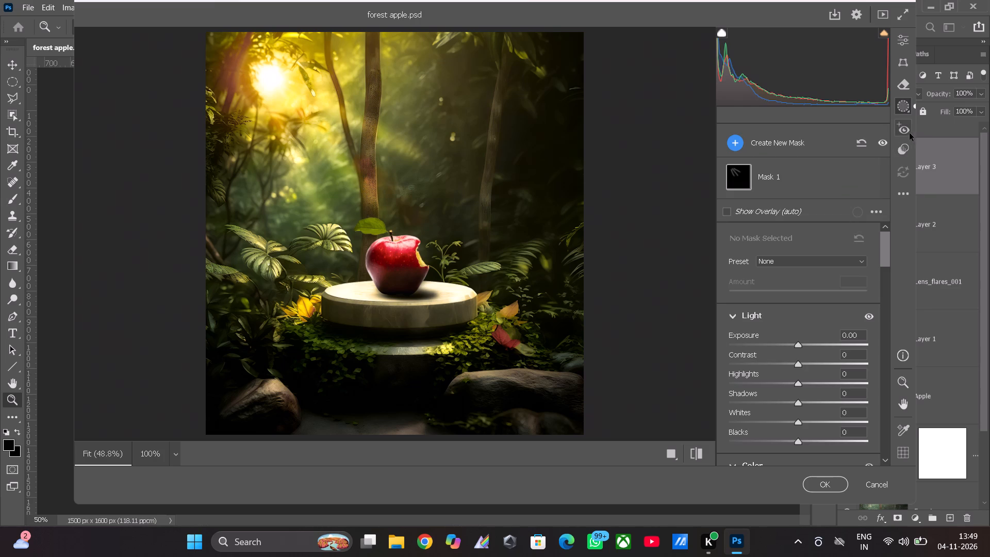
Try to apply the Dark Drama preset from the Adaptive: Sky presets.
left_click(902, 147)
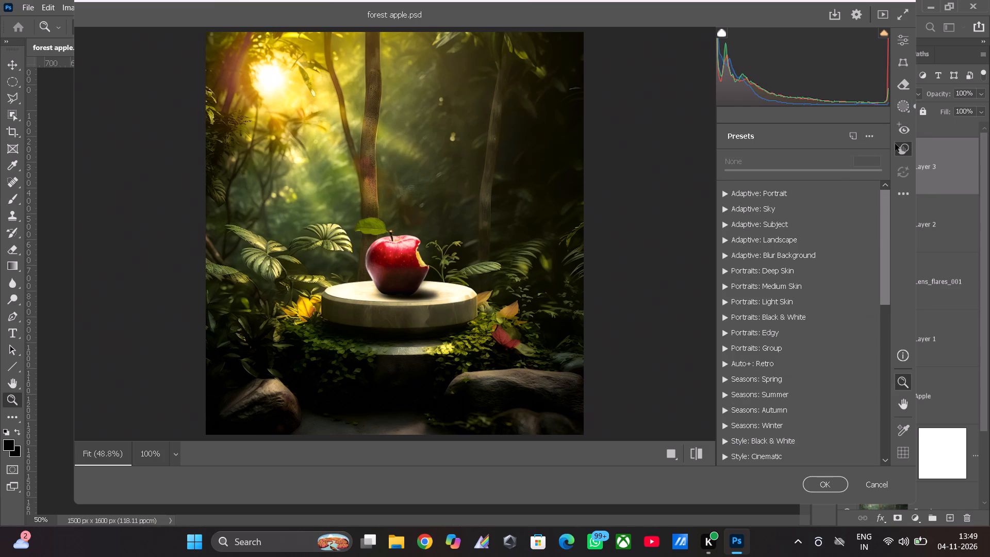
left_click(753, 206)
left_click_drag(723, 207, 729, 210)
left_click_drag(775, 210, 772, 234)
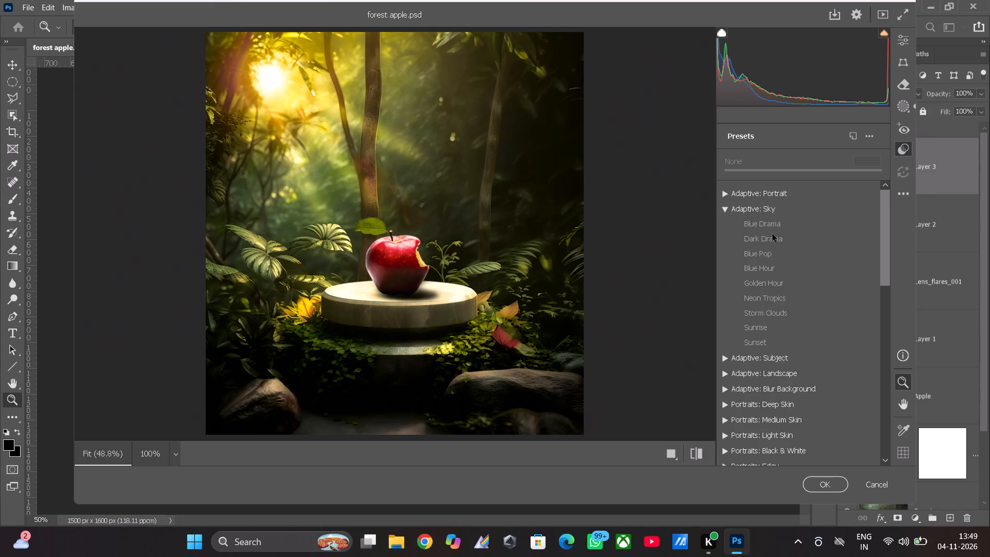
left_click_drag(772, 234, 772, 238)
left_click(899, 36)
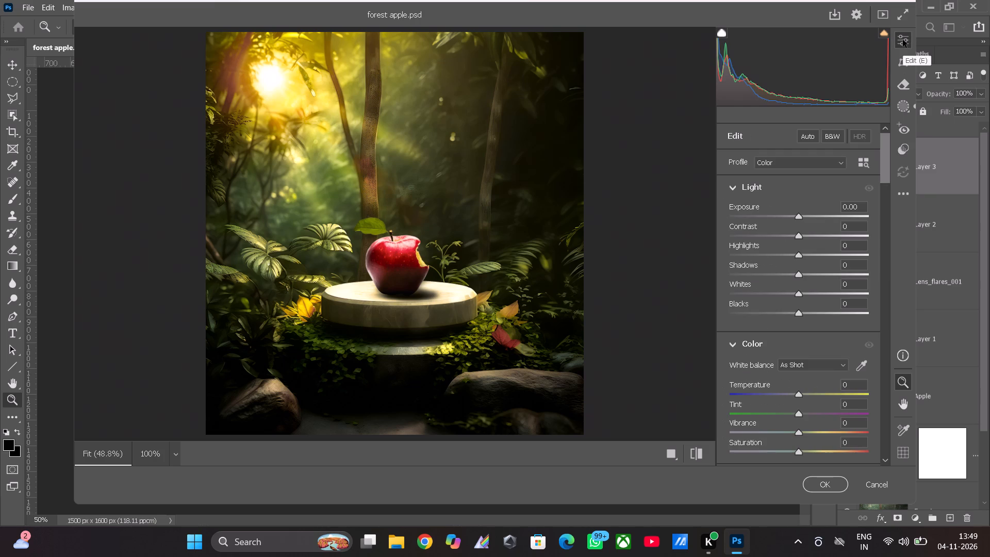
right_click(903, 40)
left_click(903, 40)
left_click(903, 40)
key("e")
Reopen the masking tools for the image.
right_click(905, 100)
left_click(902, 108)
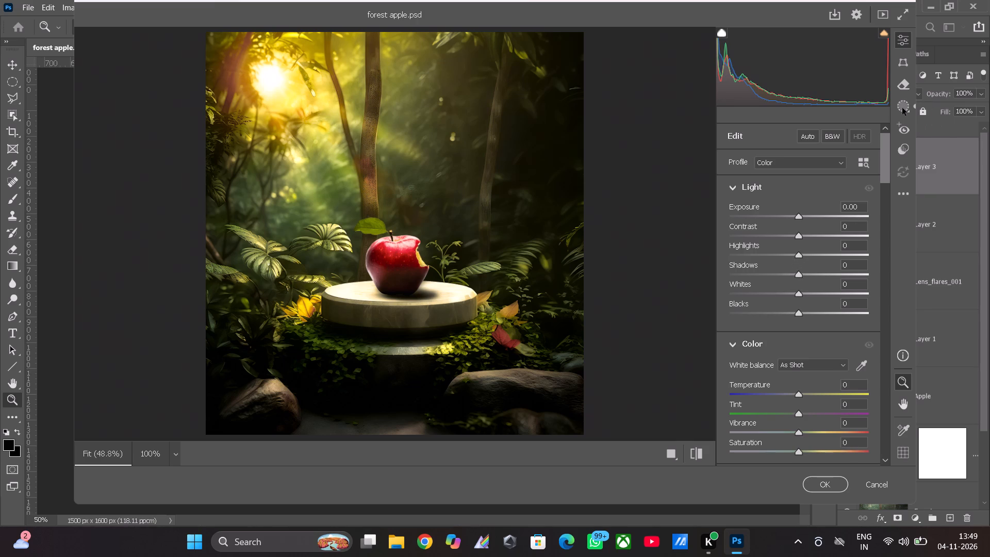
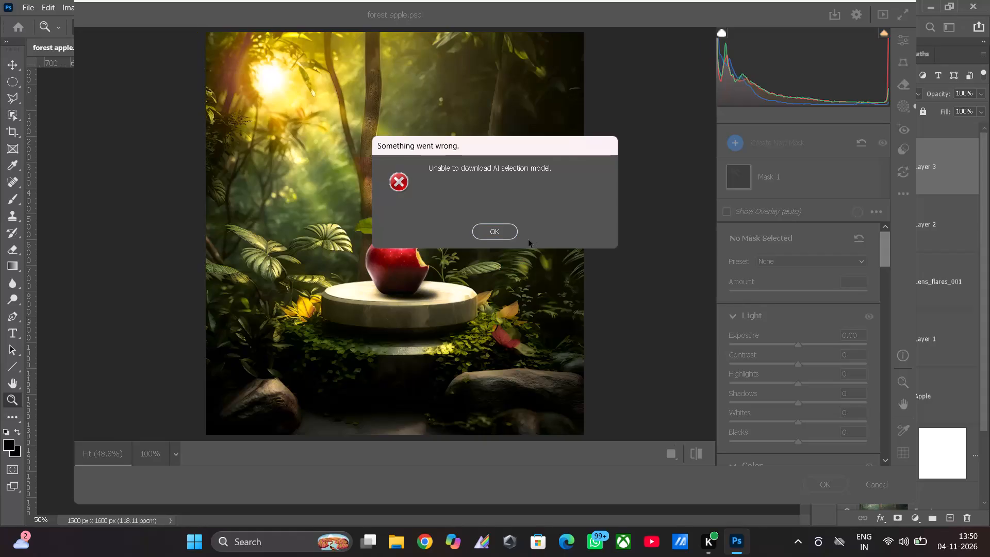
Dismiss the AI selection model error dialog to return to the masking controls.
left_click_drag(506, 233, 504, 228)
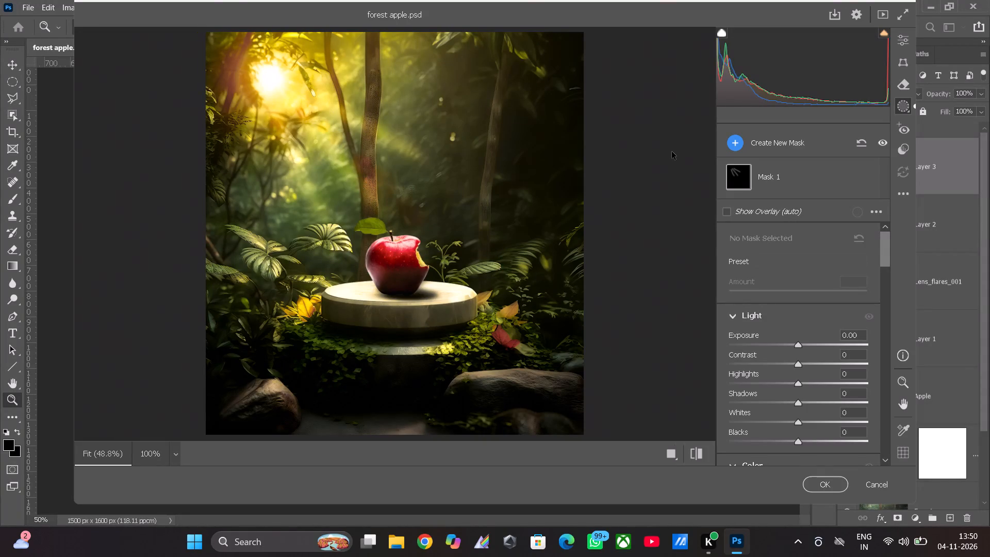
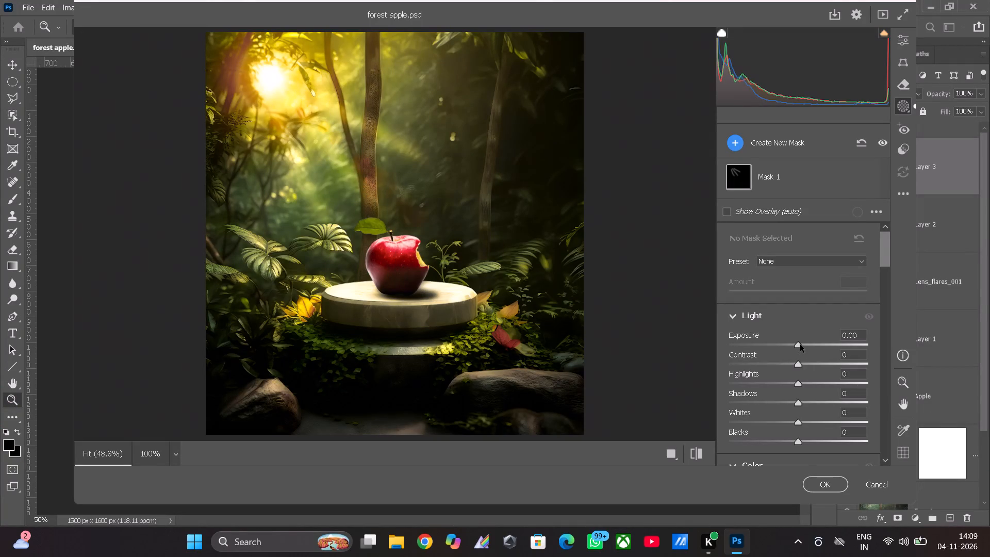
Set the masking Exposure to +0.75 with no mask selected.
left_click_drag(800, 345, 860, 362)
left_click_drag(860, 362, 814, 381)
left_click_drag(814, 381, 813, 383)
Check the available presets and additional image settings, and return to the global Edit adjustments.
left_click(903, 150)
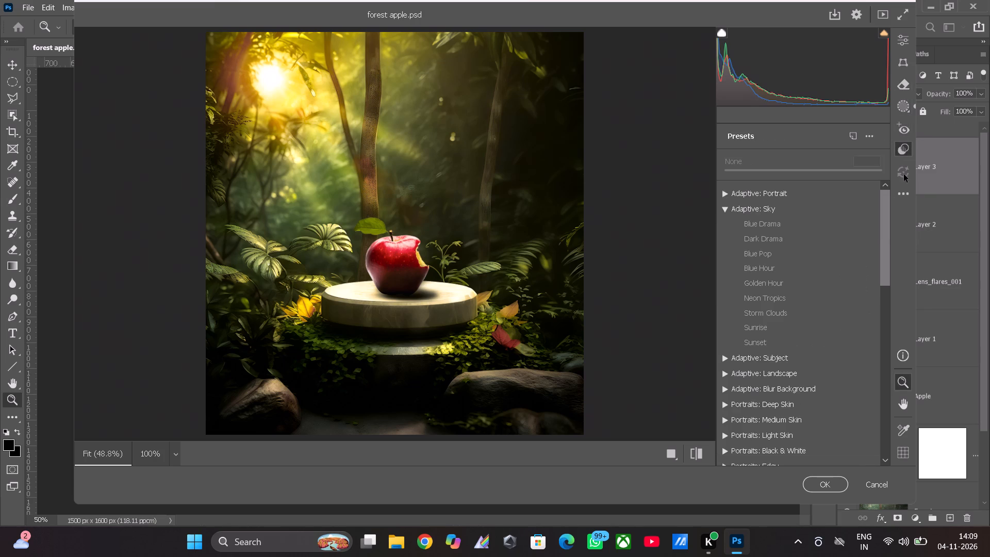
left_click(907, 188)
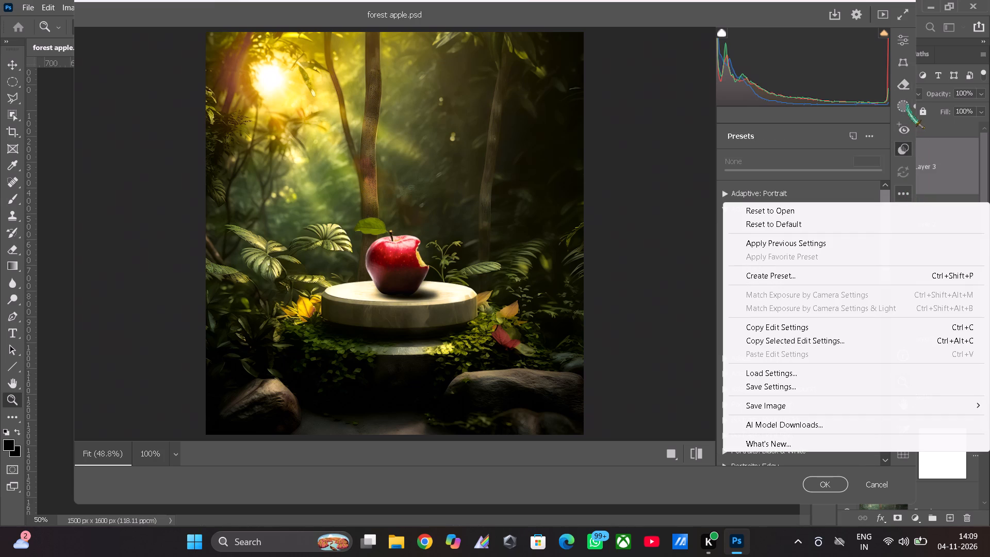
left_click(900, 40)
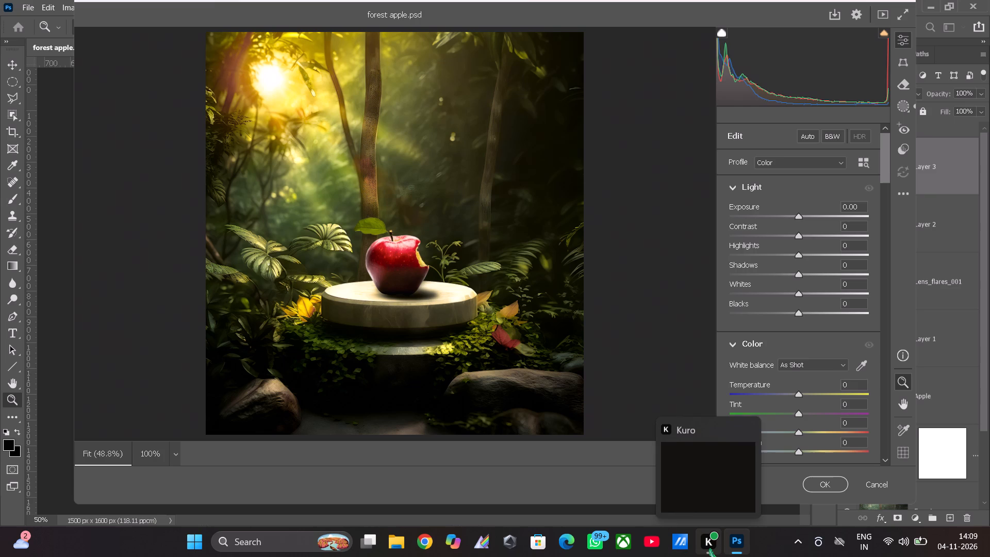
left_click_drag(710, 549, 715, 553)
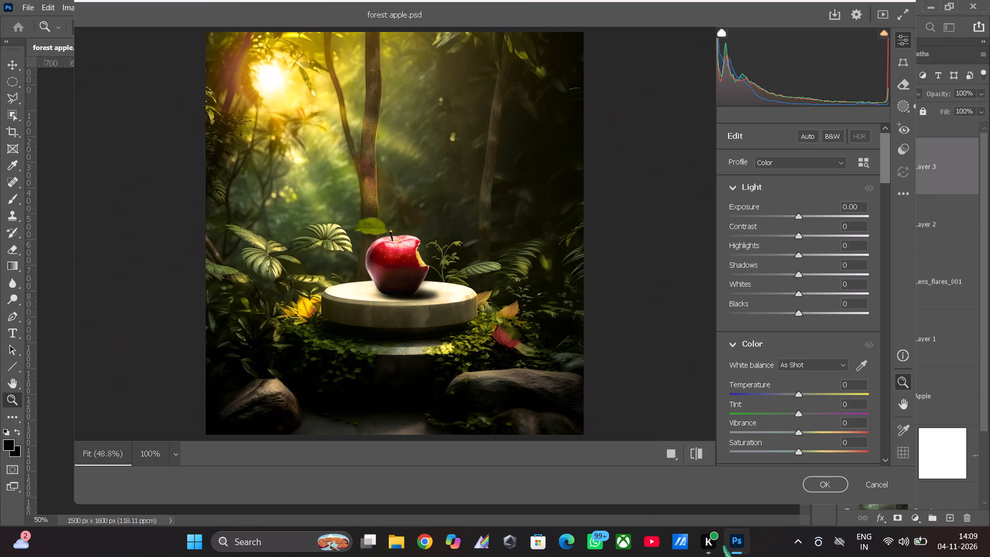